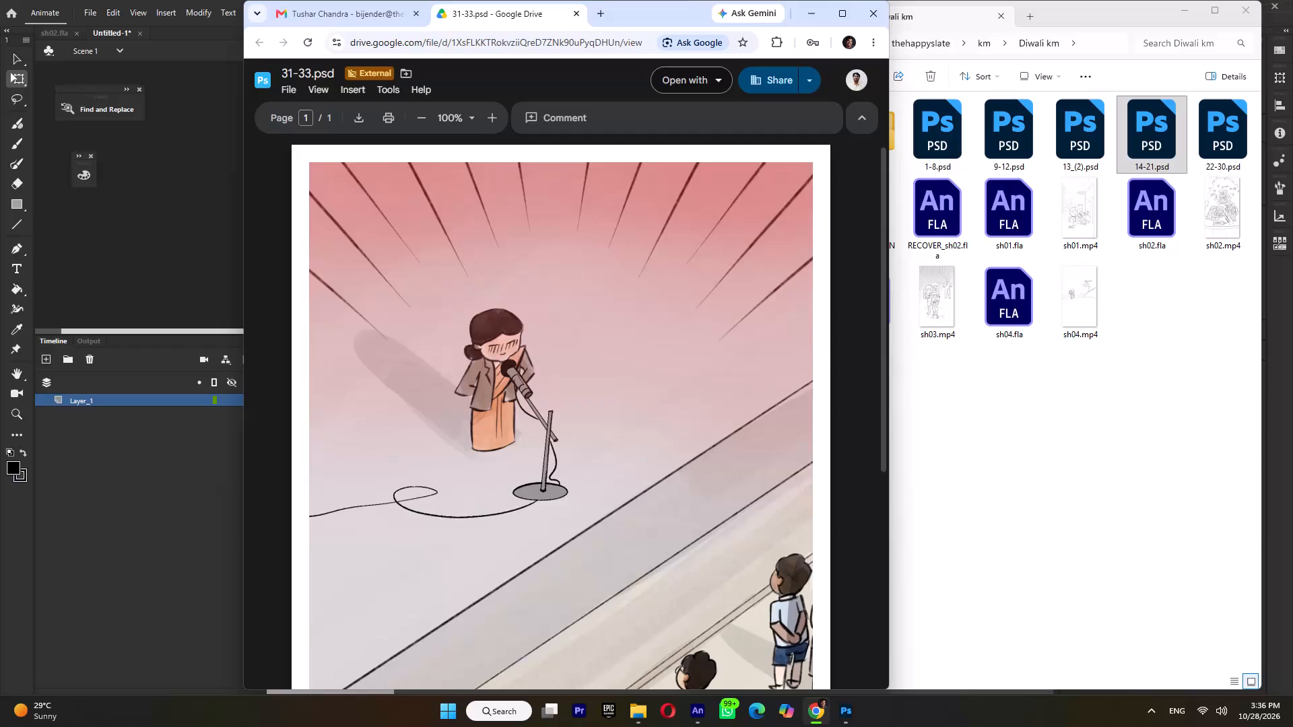
Download 31-33.psd from Google Drive, looking over the previewed artwork and the download status.
left_click(353, 114)
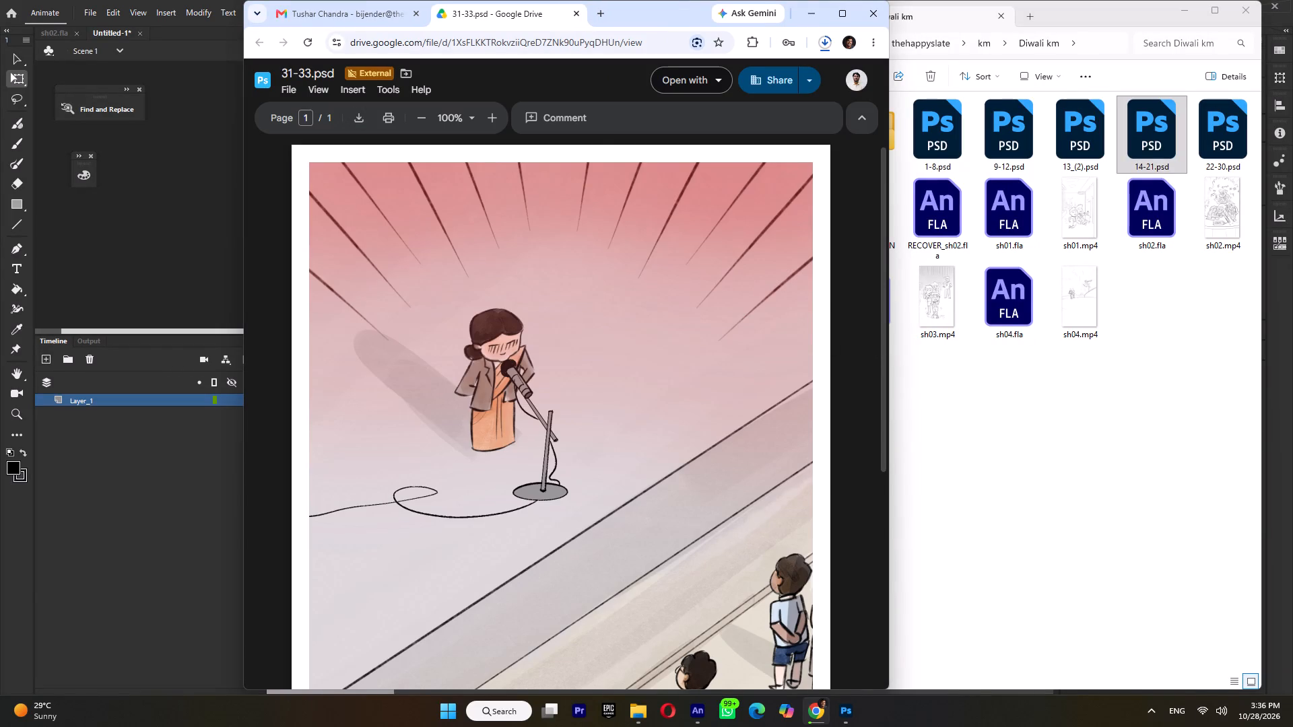
scroll(608, 434, "down", 3)
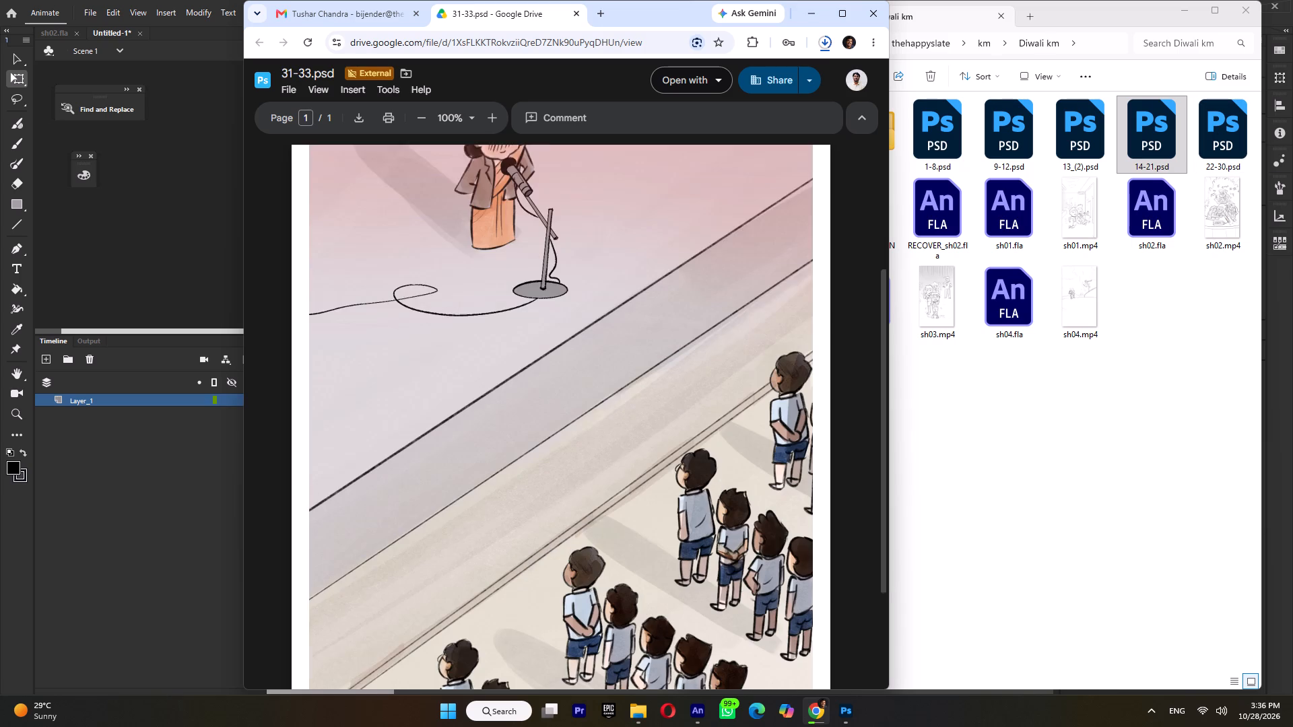
scroll(611, 436, "down", 5)
scroll(618, 423, "up", 11)
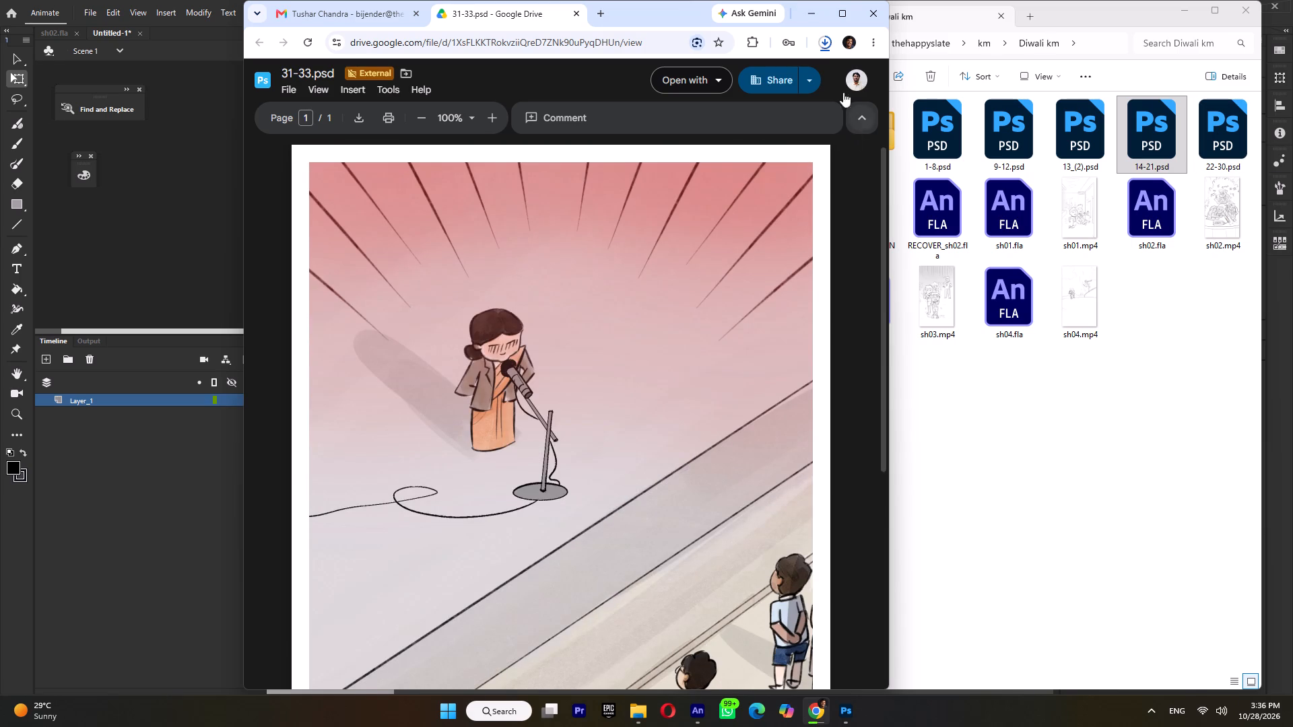
left_click(824, 46)
left_click(824, 46)
Close the 31-33.psd preview, open the shared 42-46.psd link from the chat and download that file.
left_click(577, 13)
scroll(491, 384, "down", 5)
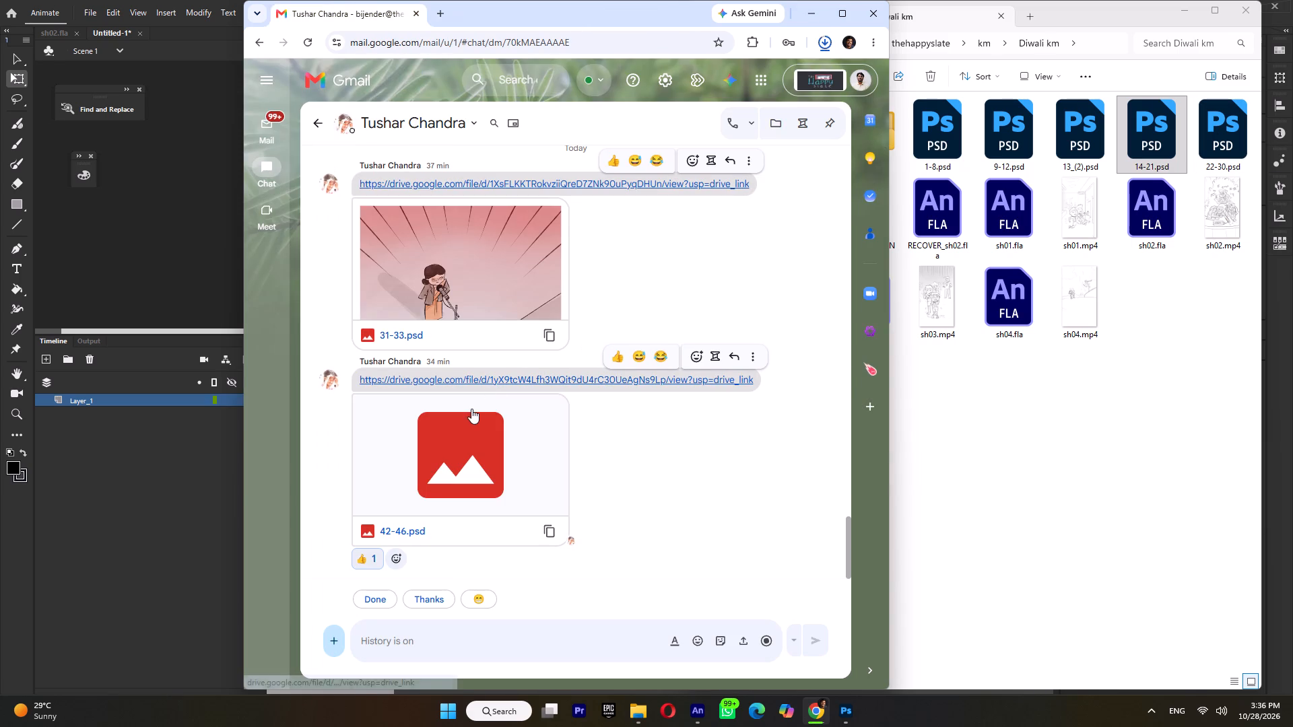
scroll(471, 411, "down", 5)
left_click(467, 382)
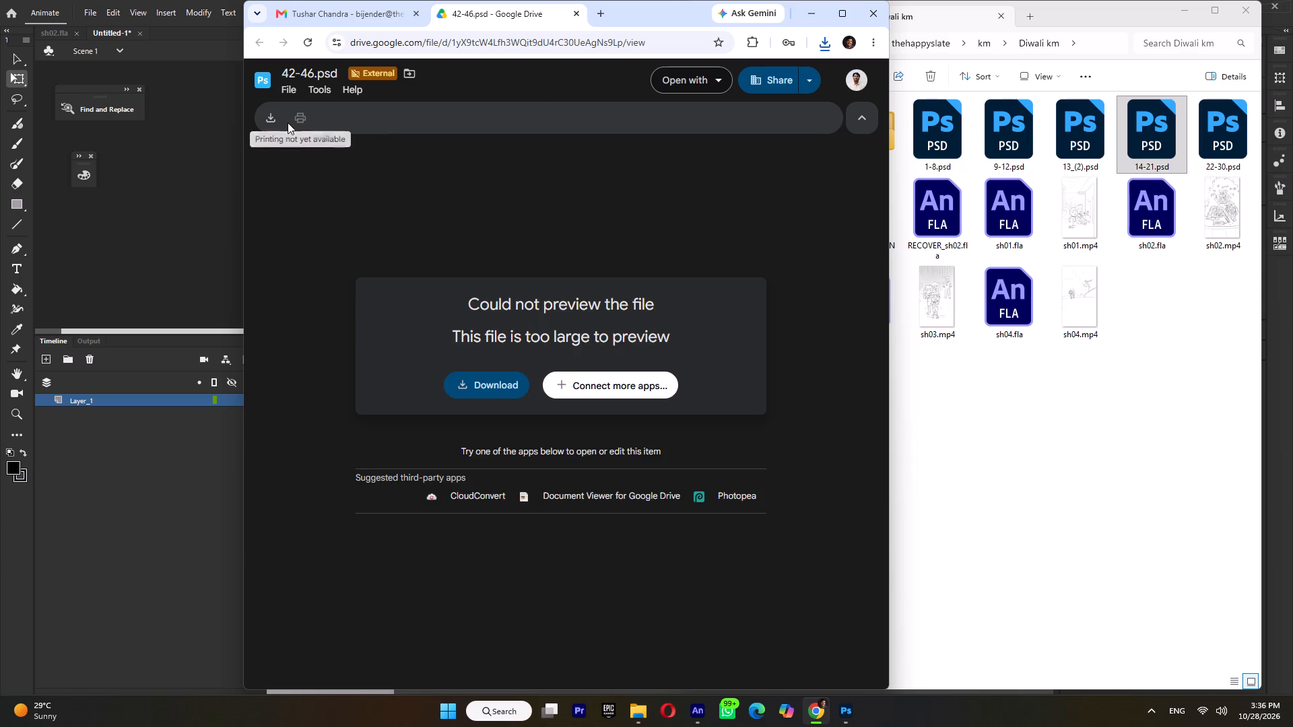
left_click(462, 386)
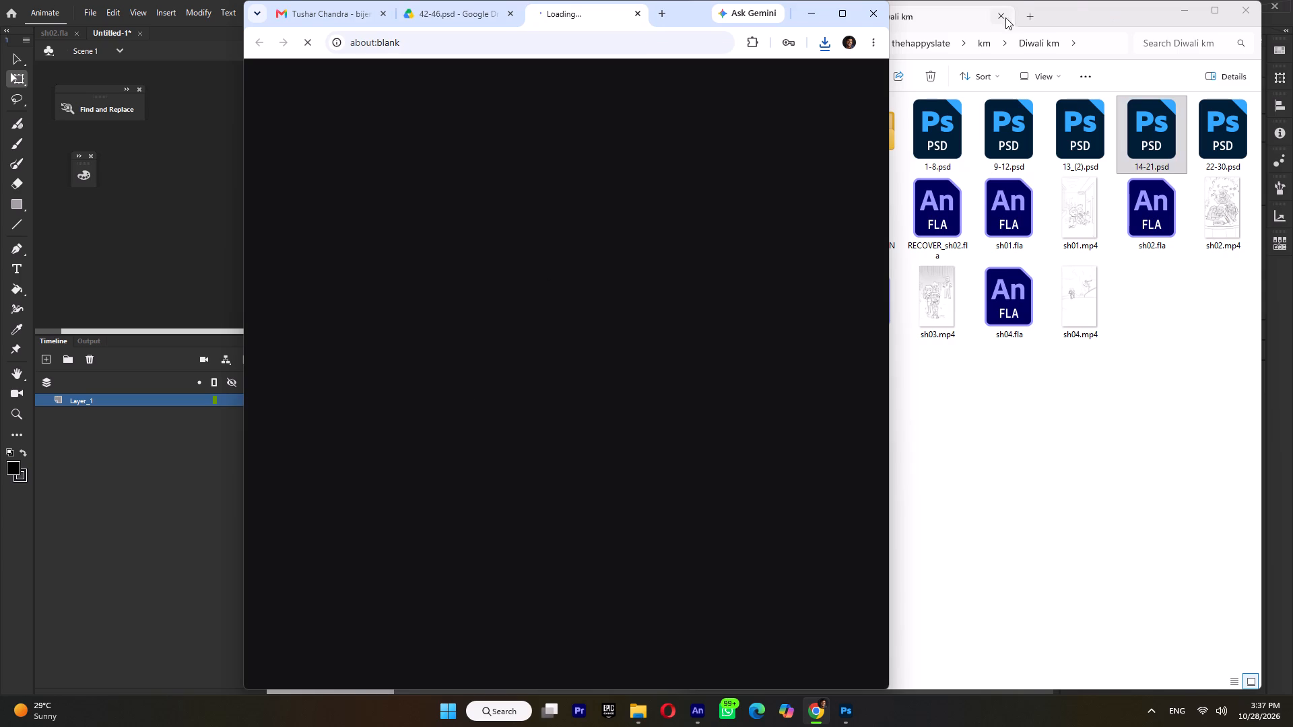
Switch to File Explorer and show the Downloads folder.
left_click(1030, 16)
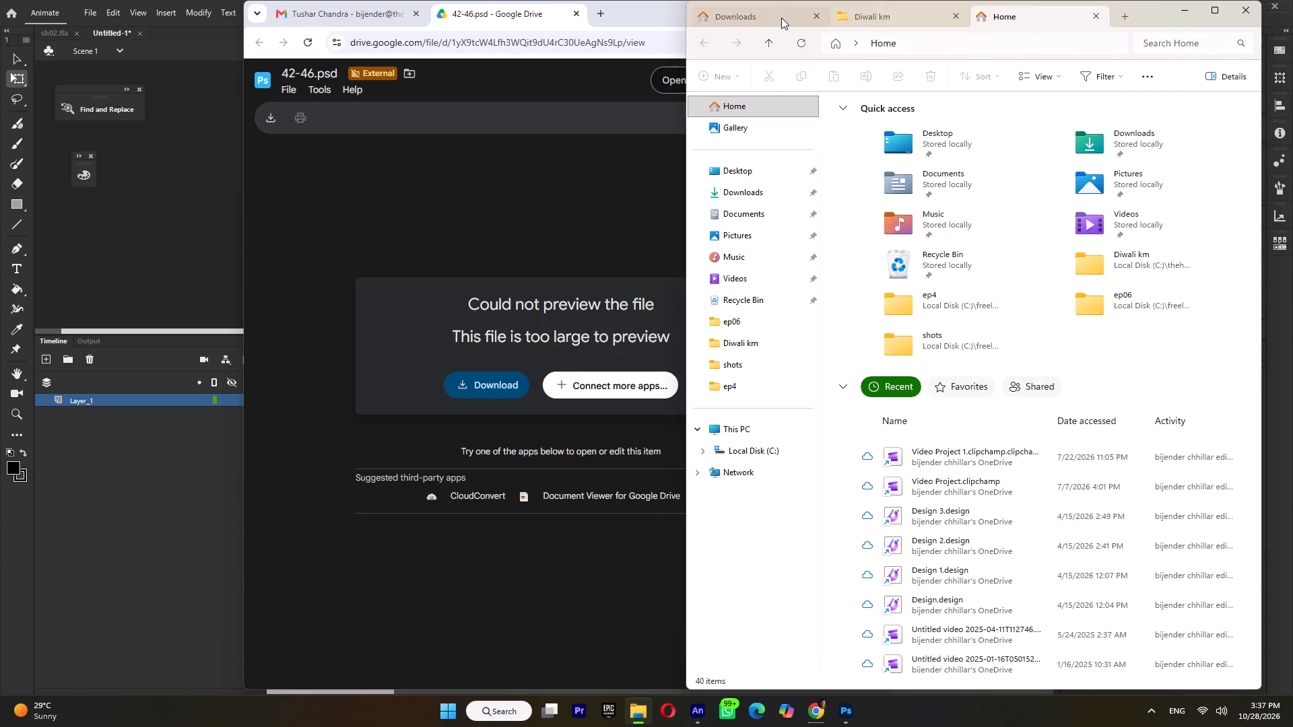
left_click(781, 17)
left_click(754, 185)
Download 42-46.psd again and delete the unconfirmed partial download file from the Downloads folder.
left_click(483, 381)
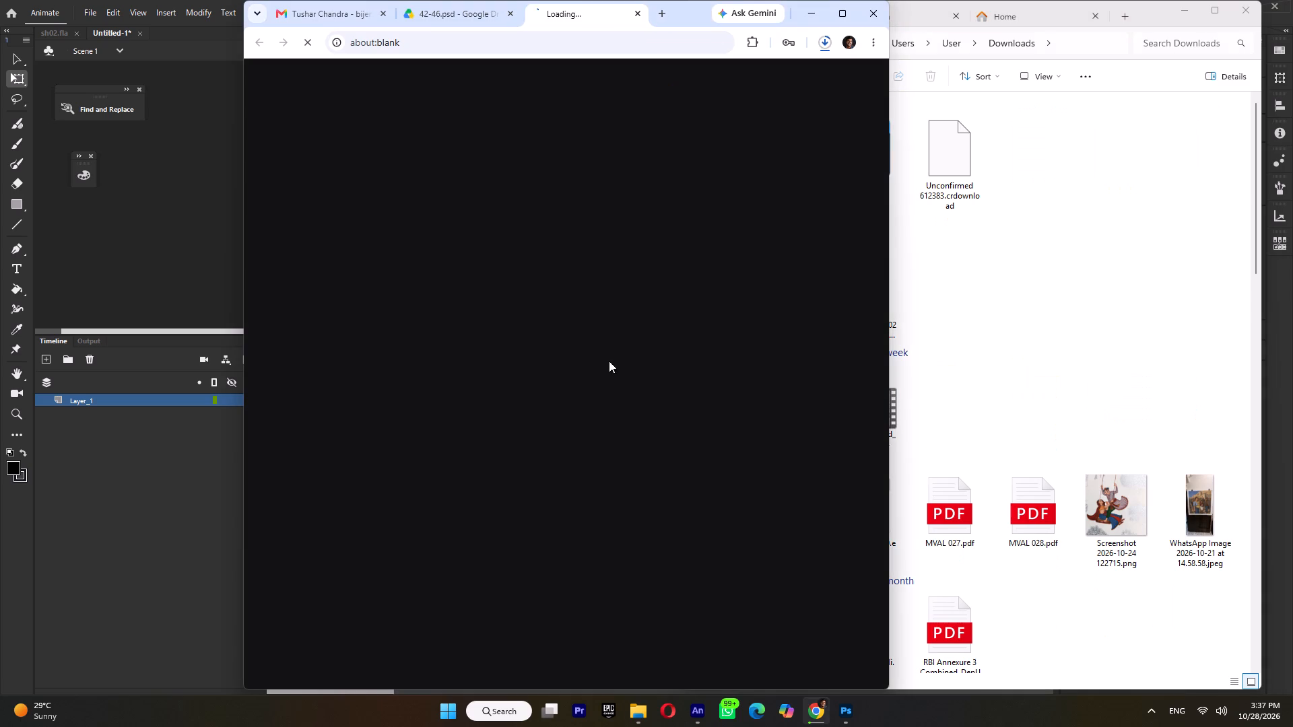
left_click(1017, 289)
left_click(857, 157)
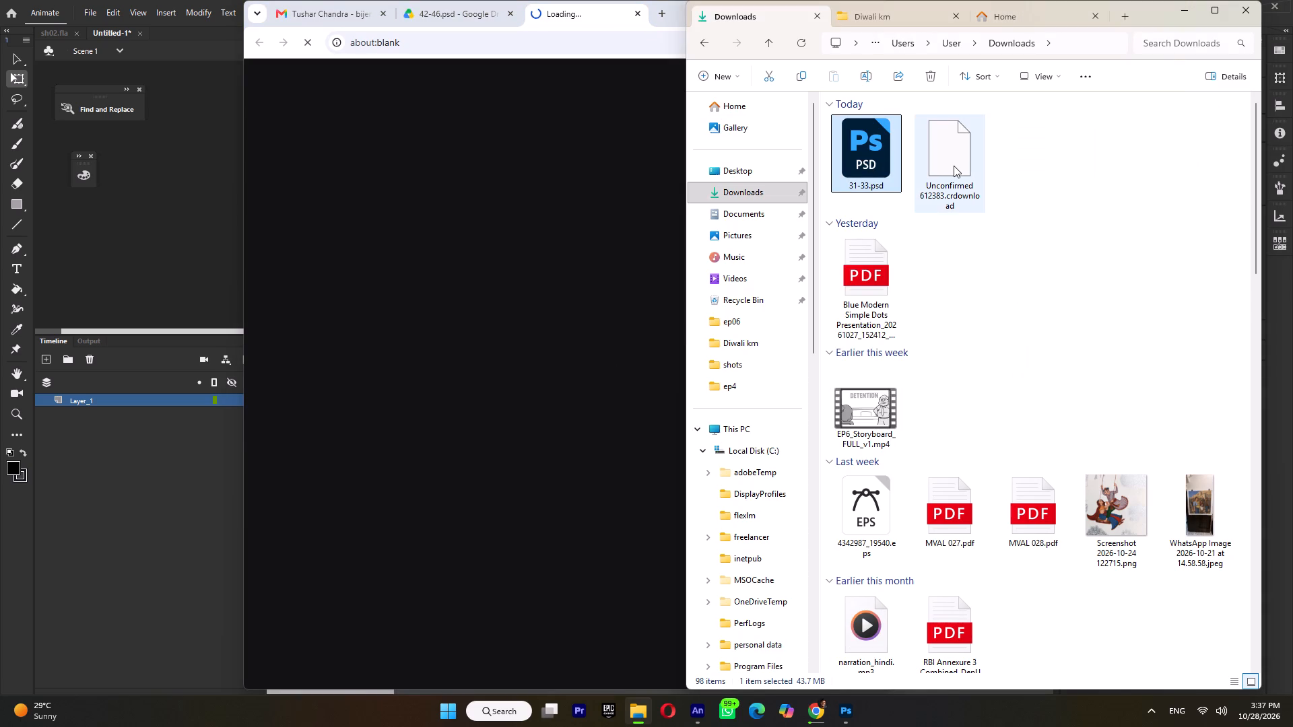
left_click(954, 166)
key("Delete")
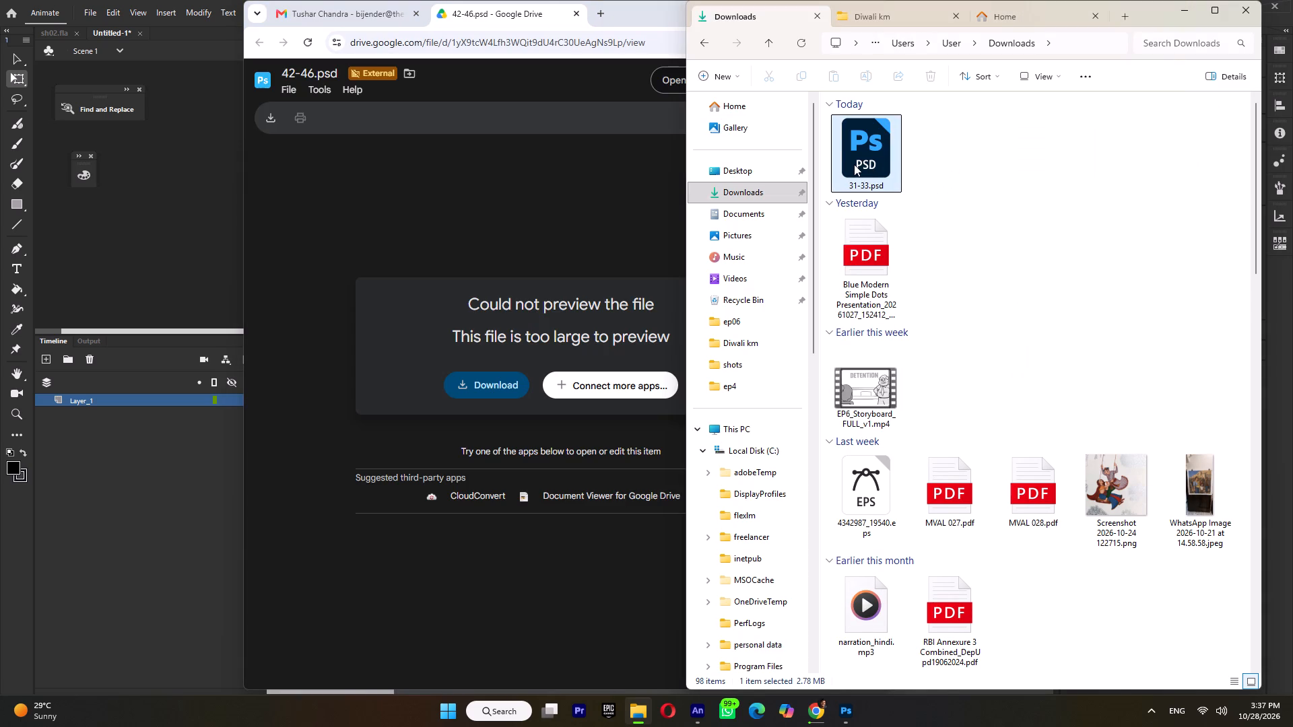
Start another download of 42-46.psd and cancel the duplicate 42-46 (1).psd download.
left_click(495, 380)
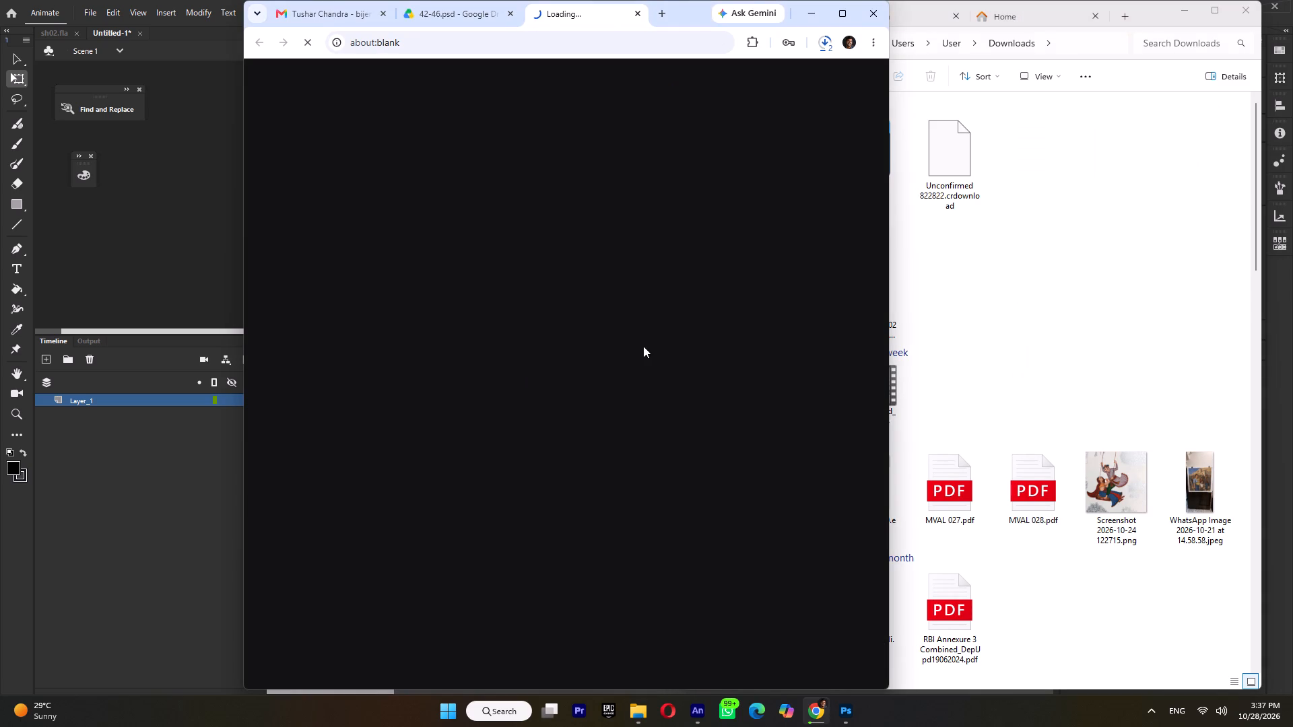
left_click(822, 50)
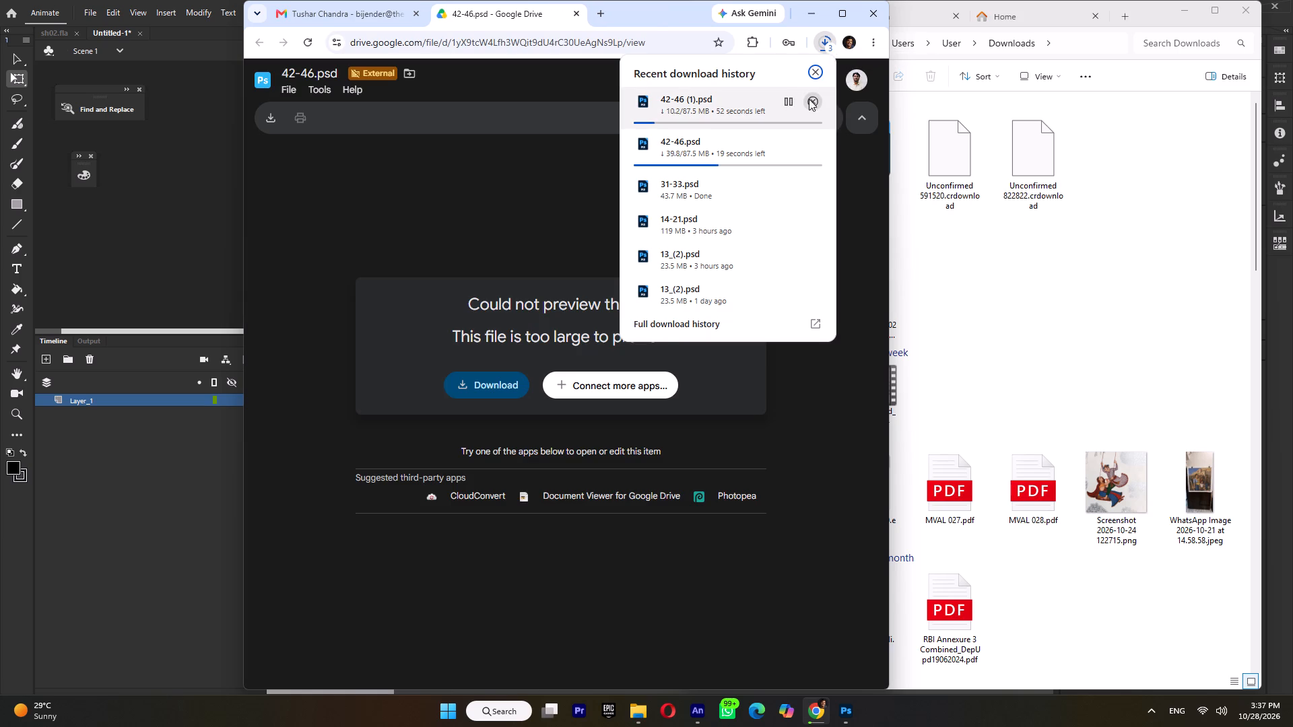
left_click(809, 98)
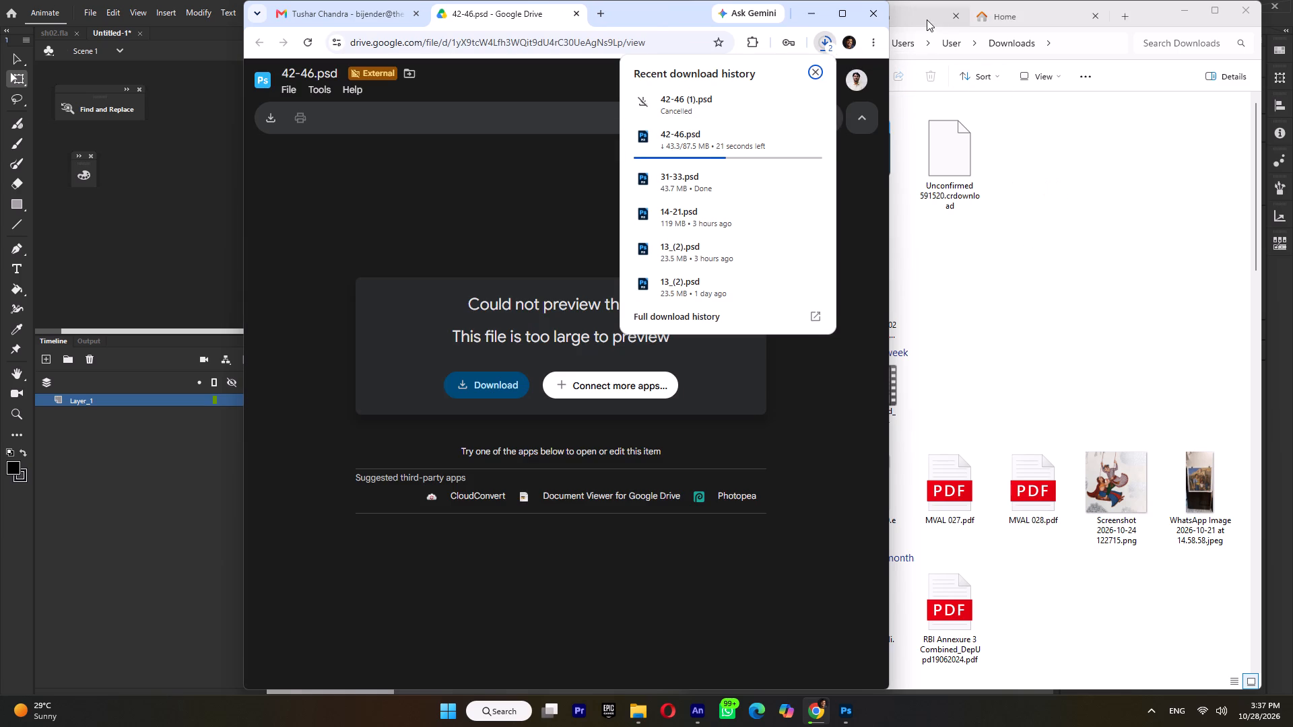
Move 31-33.psd from the Downloads folder into the Diwali km folder.
left_click(927, 20)
left_click(774, 24)
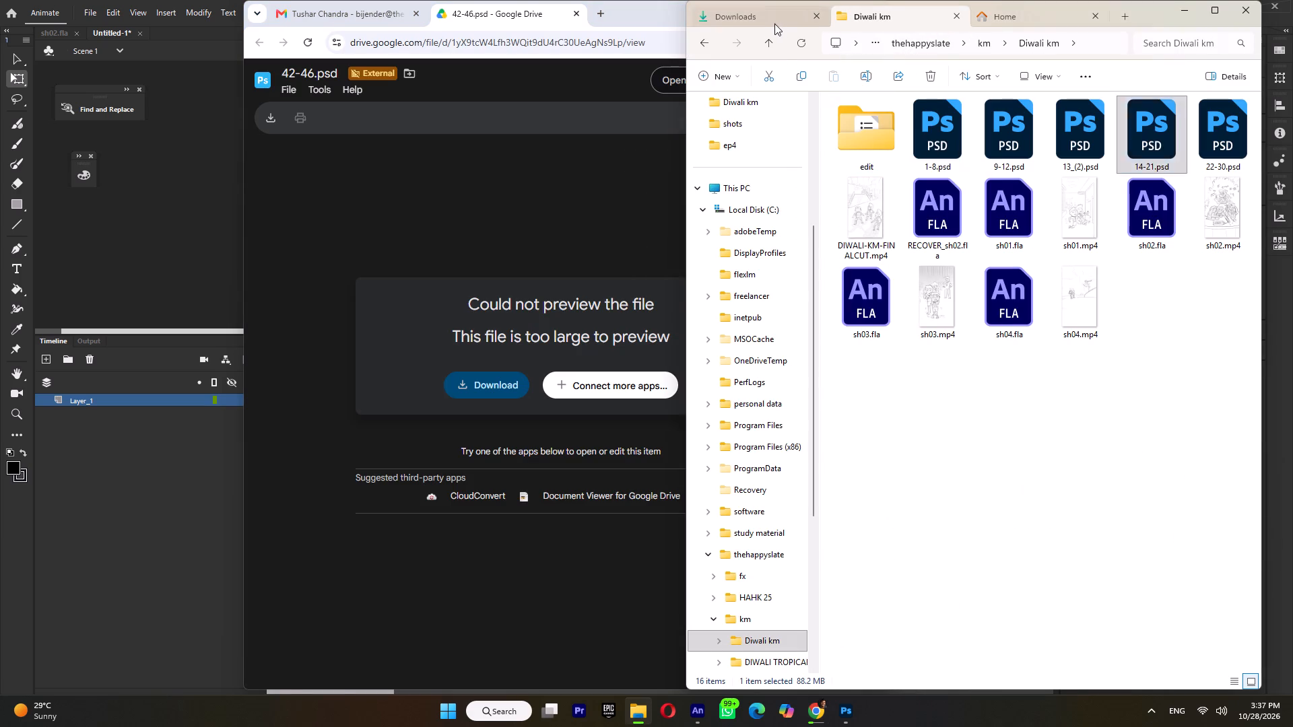
right_click(859, 155)
left_click(882, 176)
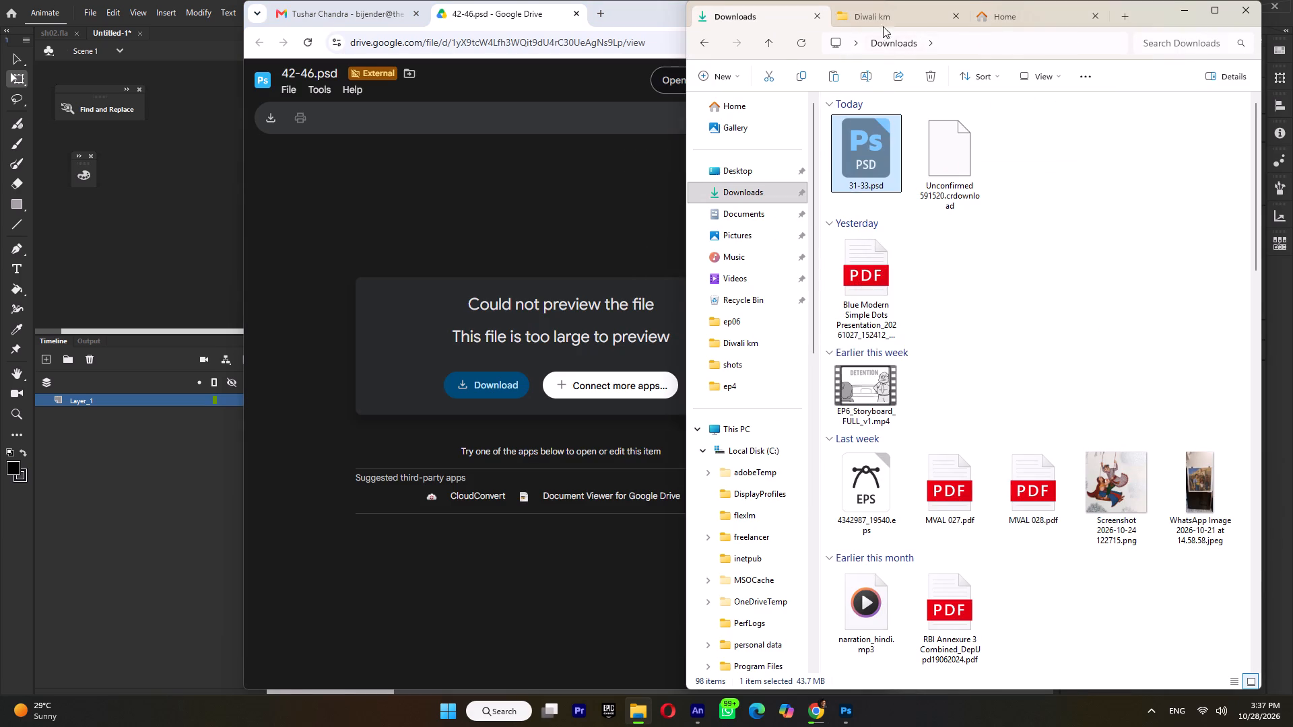
left_click(879, 5)
right_click(1020, 353)
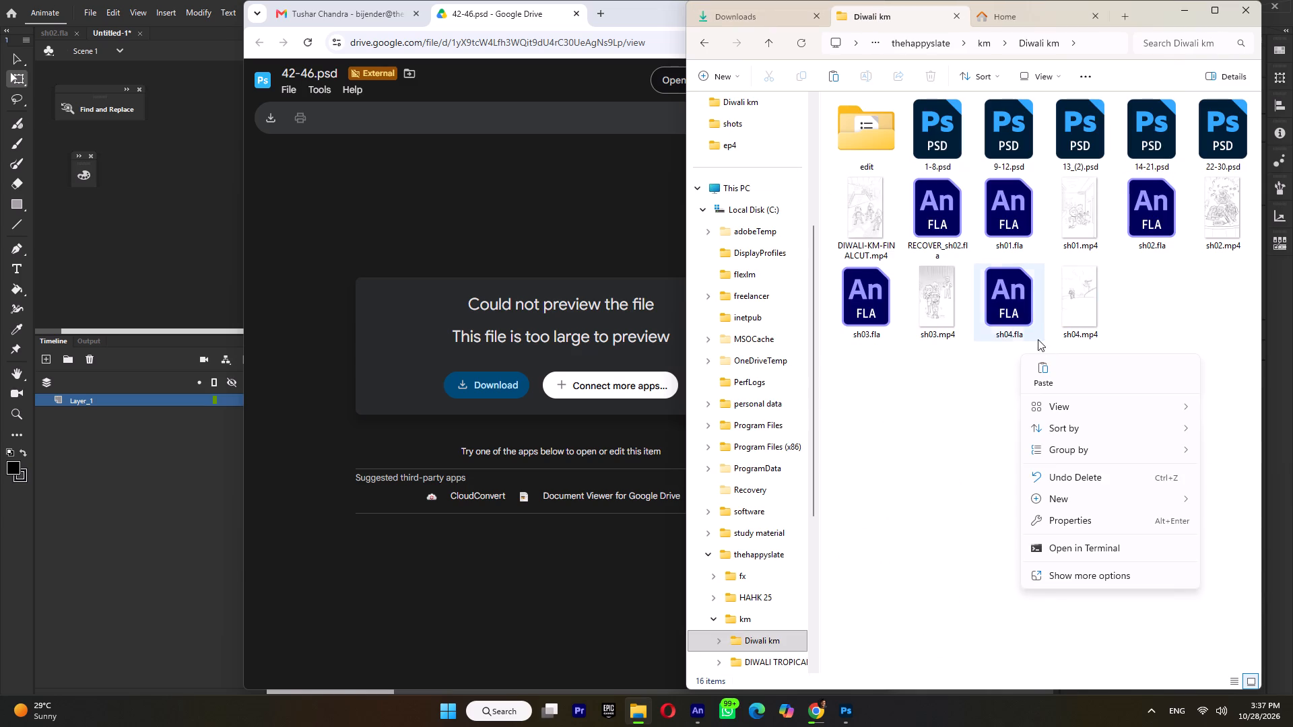
left_click(1047, 375)
Open 31-33.psd from the Diwali km folder in Photoshop.
double_click(1149, 293)
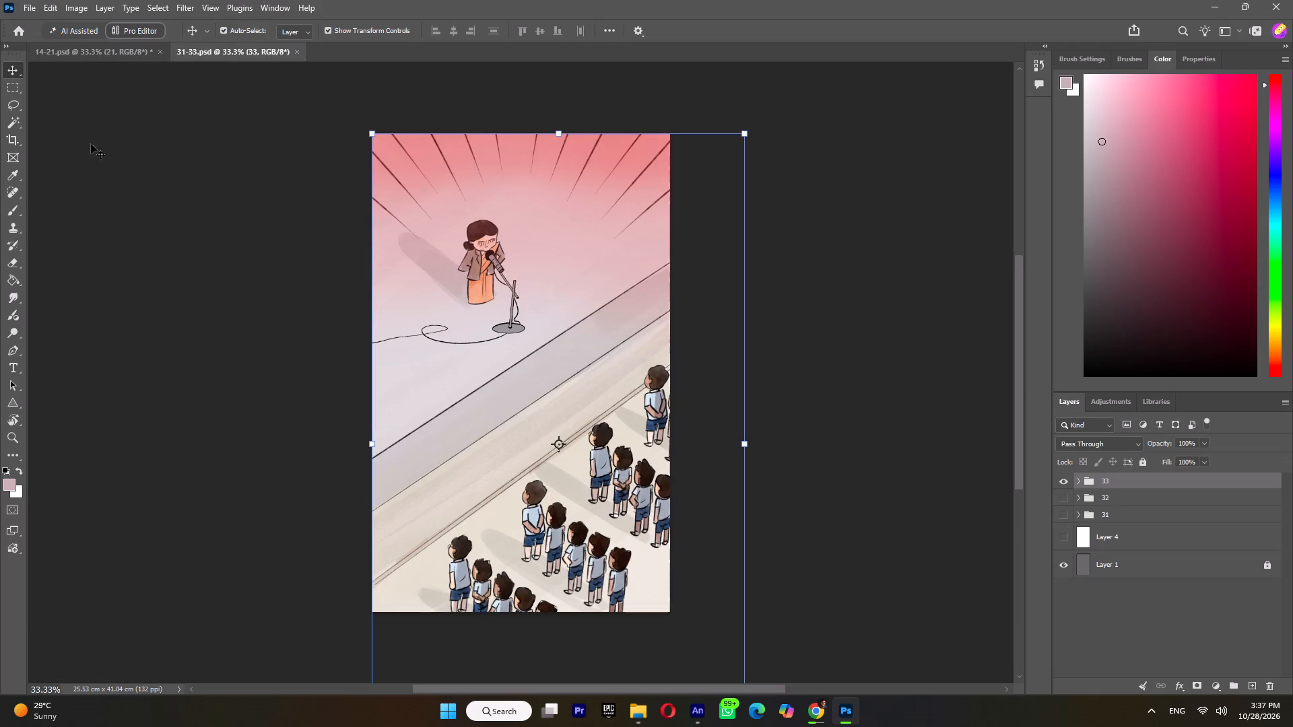
Close the 14-21.psd document and save its changes.
left_click(156, 51)
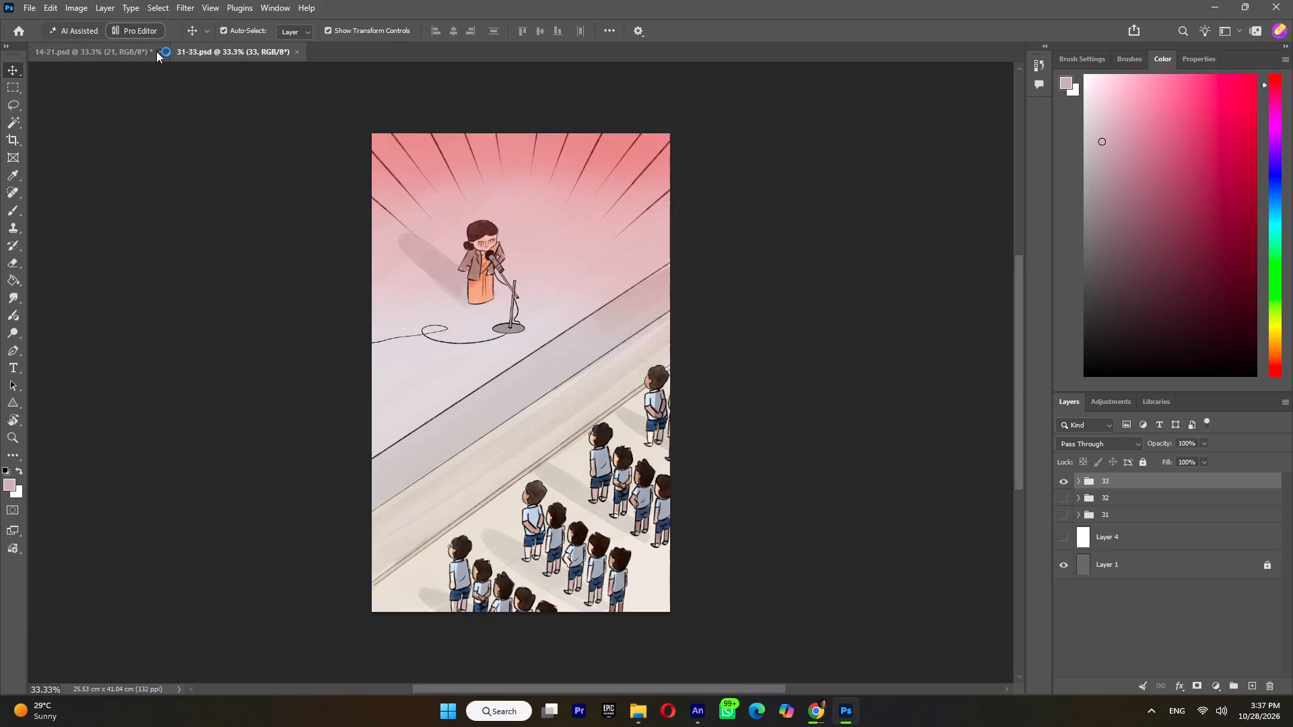
left_click(583, 266)
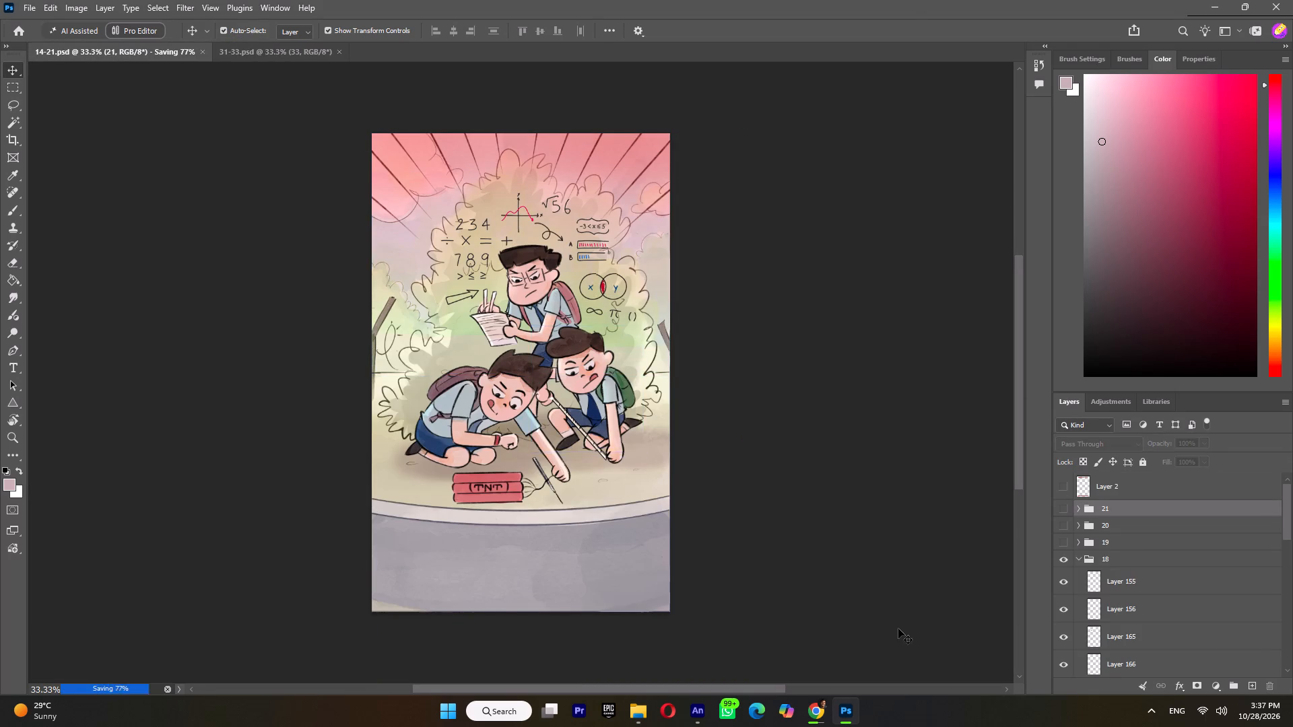
Leave only group 31 visible among the three numbered groups, expand it and check what Layer 48 contains.
left_click(1065, 481)
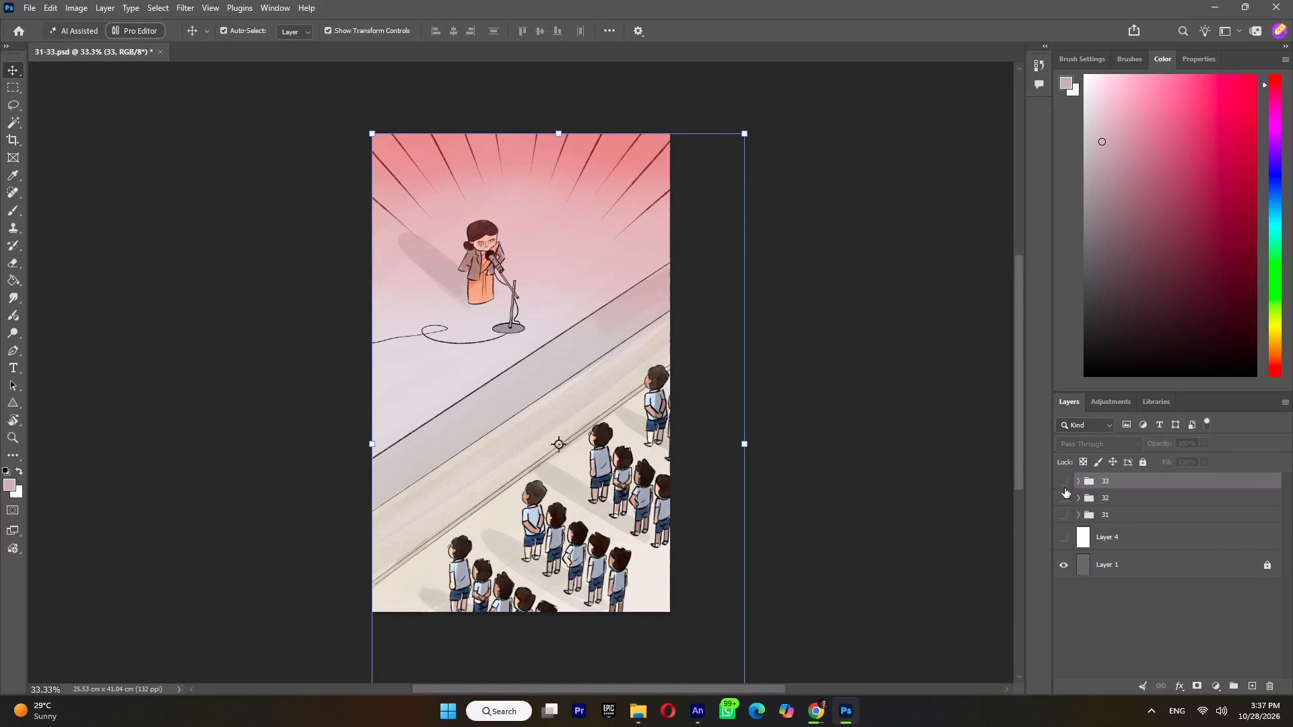
left_click(1063, 512)
left_click(1063, 512)
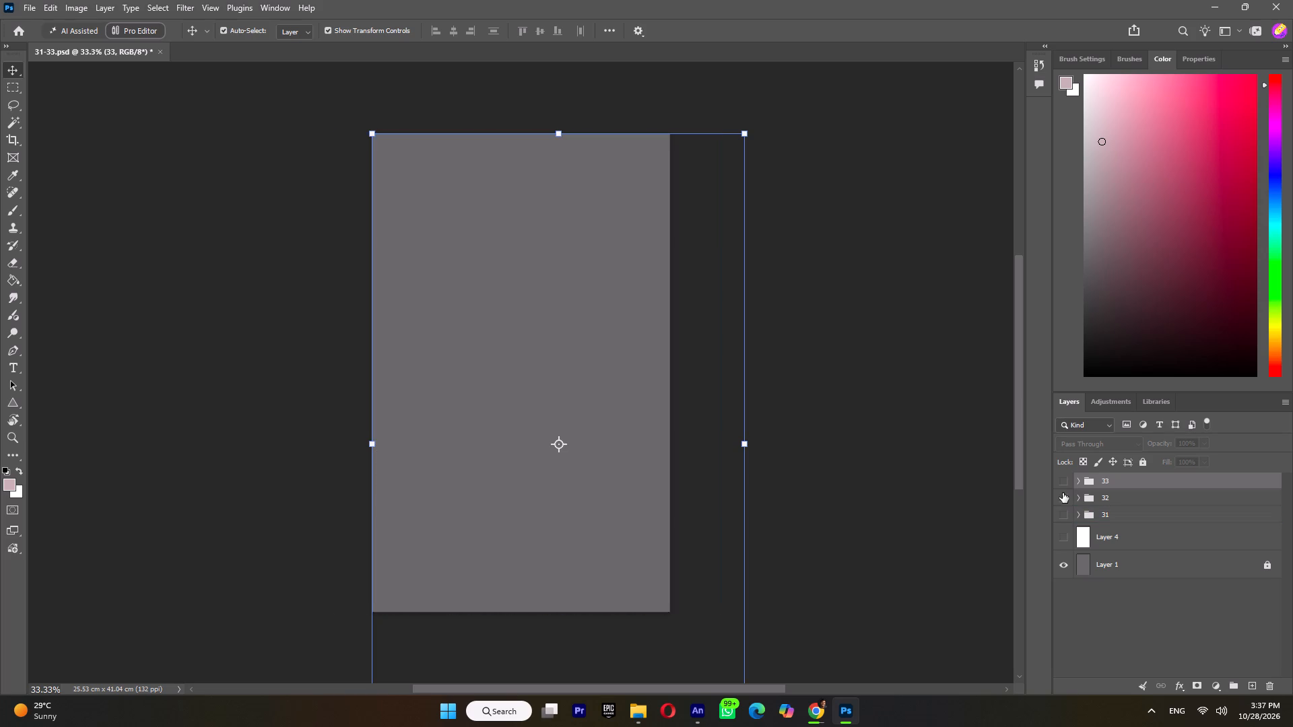
left_click(1063, 484)
left_click(1064, 481)
left_click(1065, 499)
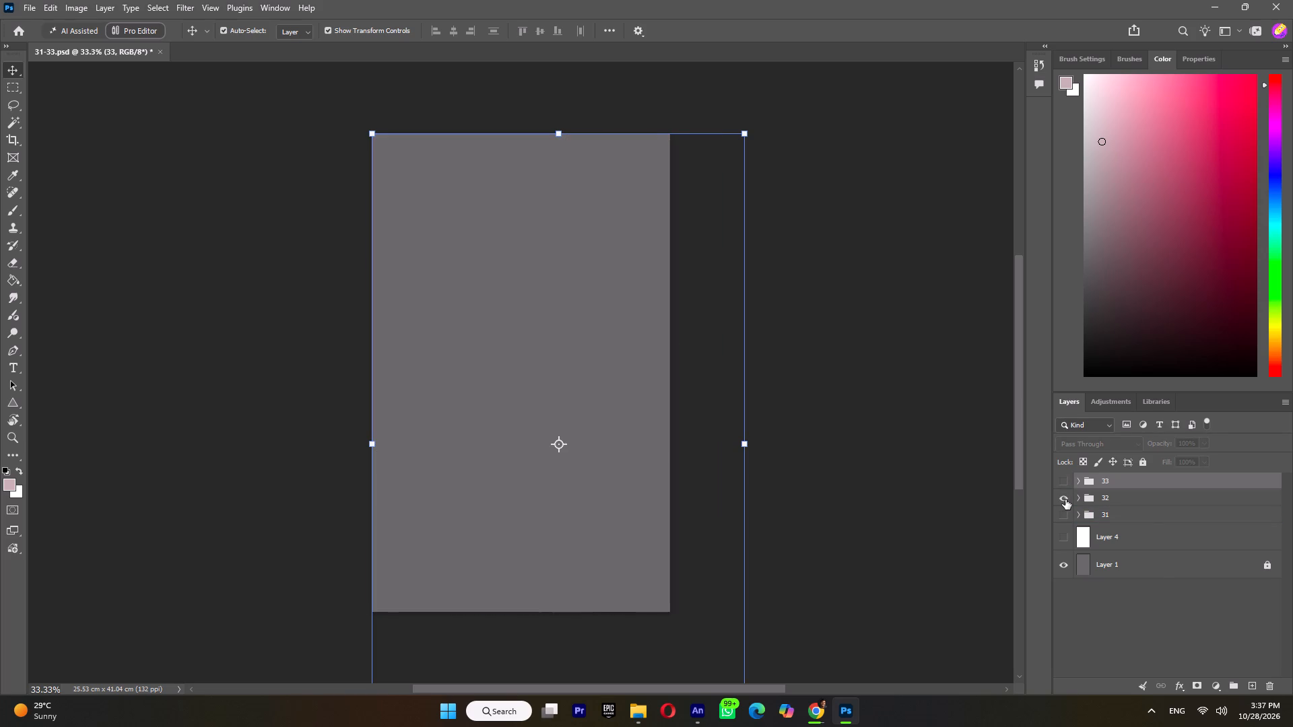
left_click(1065, 499)
left_click(1075, 514)
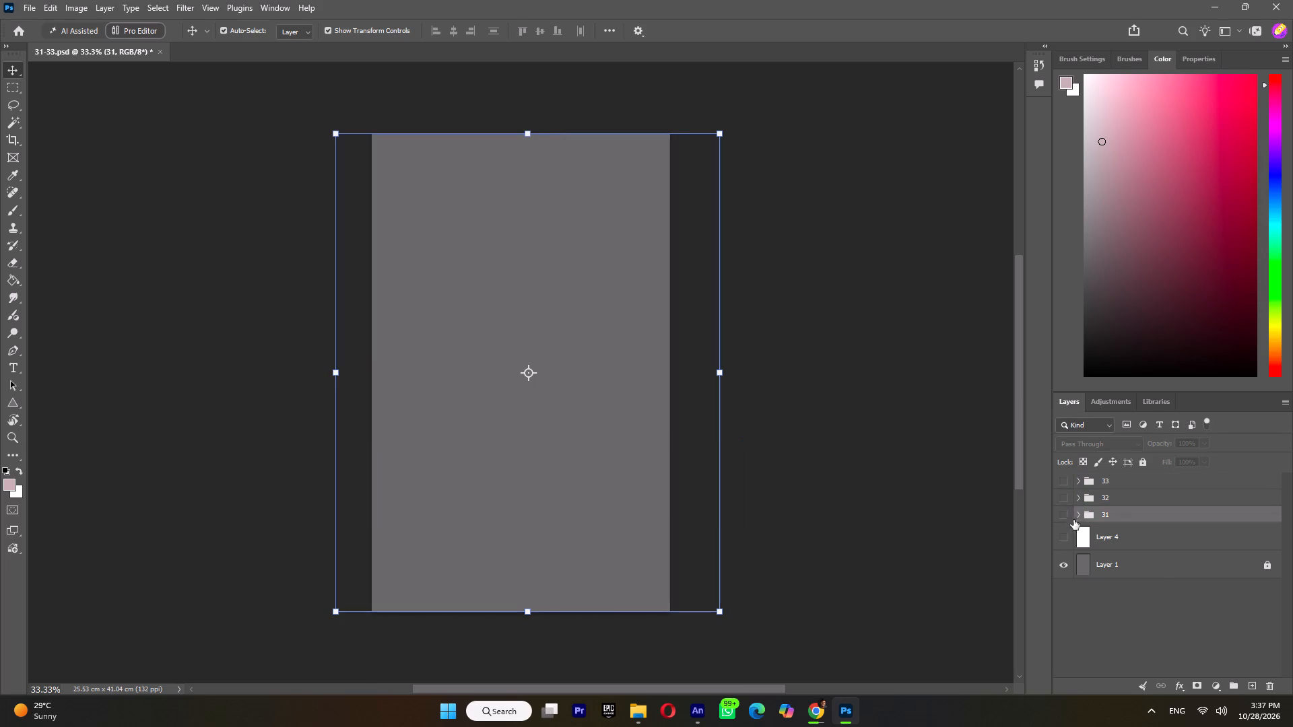
left_click(1063, 518)
left_click(1076, 516)
left_click(1066, 540)
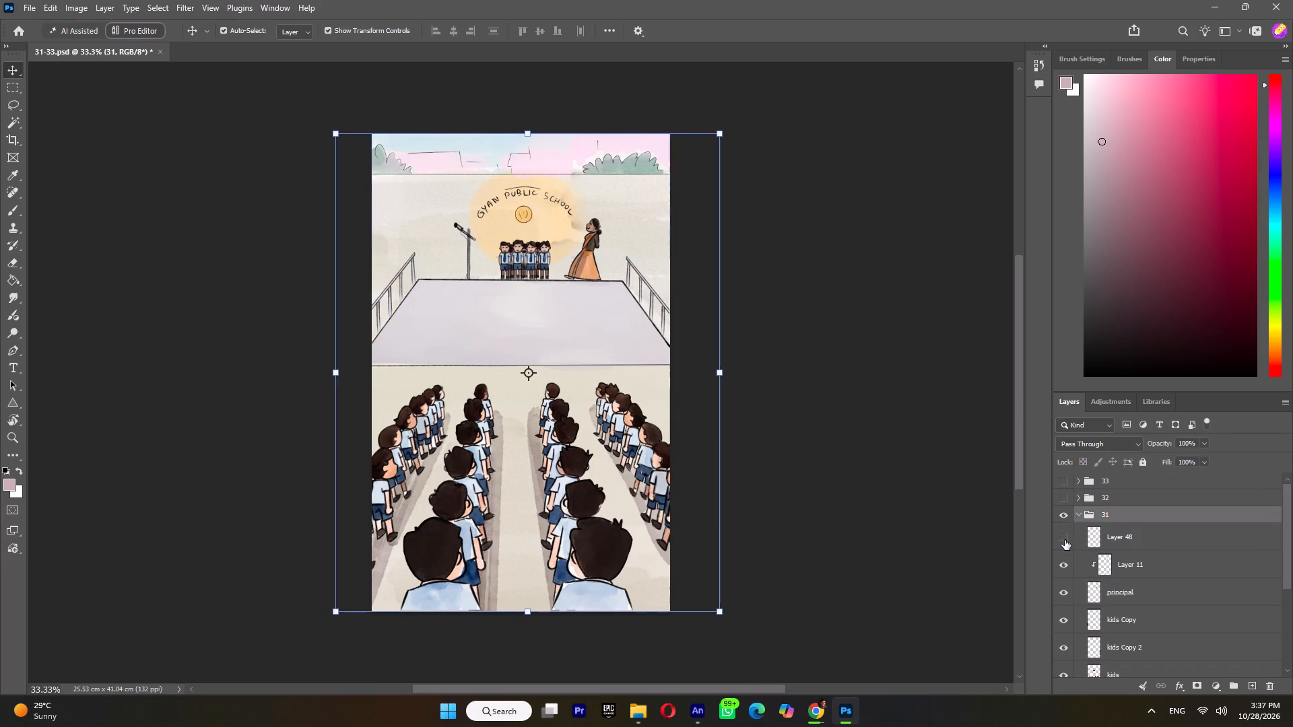
left_click(1066, 537)
Merge the clipped shading layer Layer 11 with the principal layer in group 31.
left_click(1128, 562)
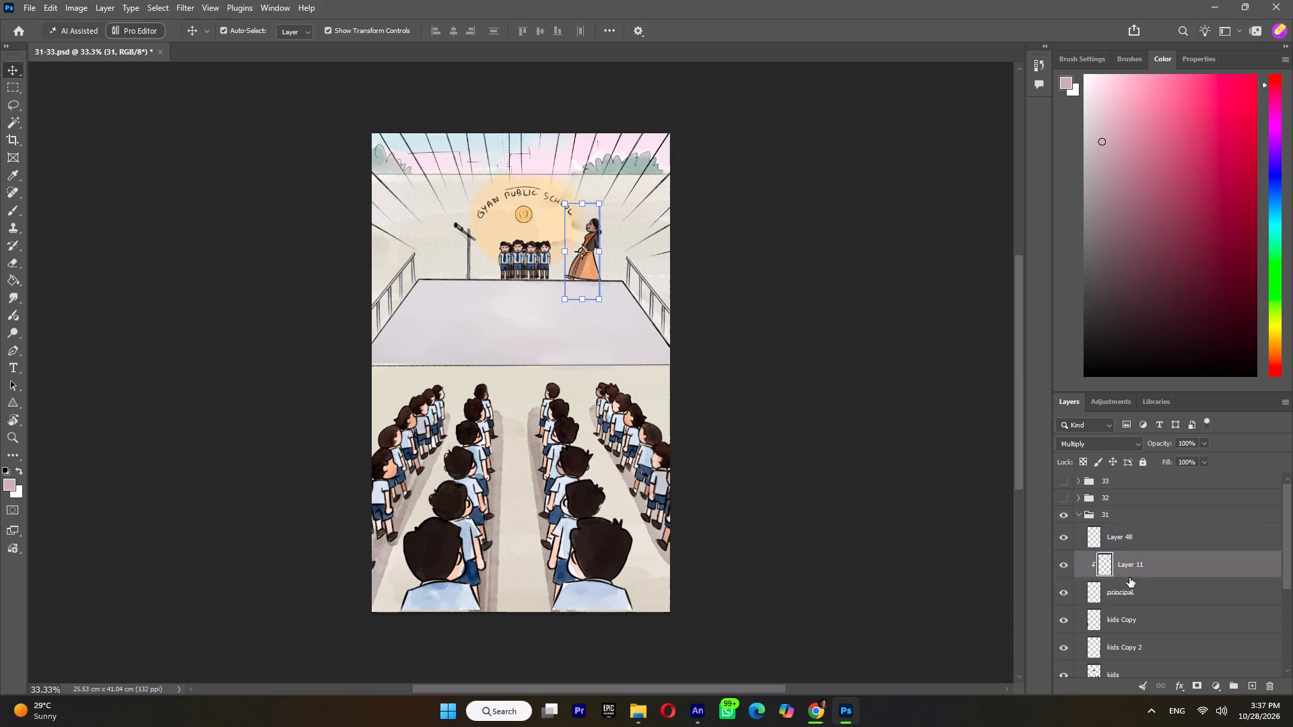
left_click(1127, 588, "shift")
right_click(1127, 588)
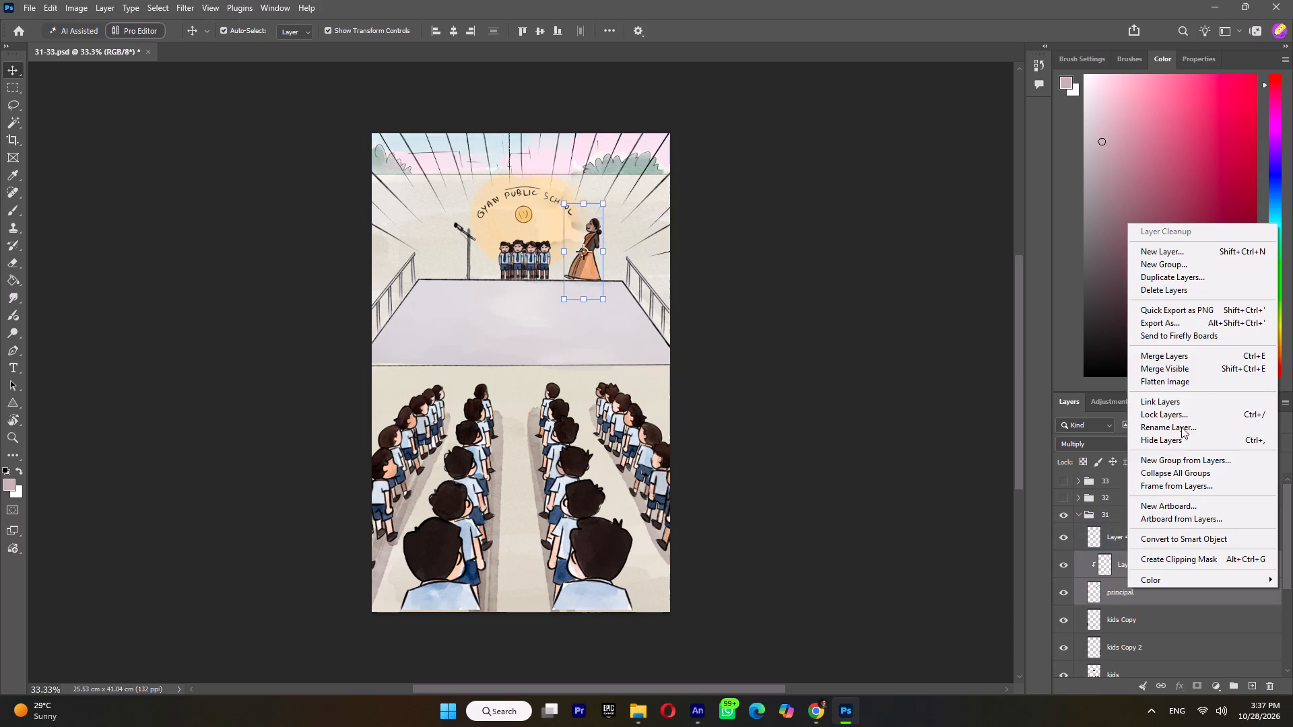
left_click(1181, 359)
Examine what Layer 11, kids Copy, kids Copy 2 and Layer 10 contain by toggling their visibility one at a time.
left_click(1069, 566)
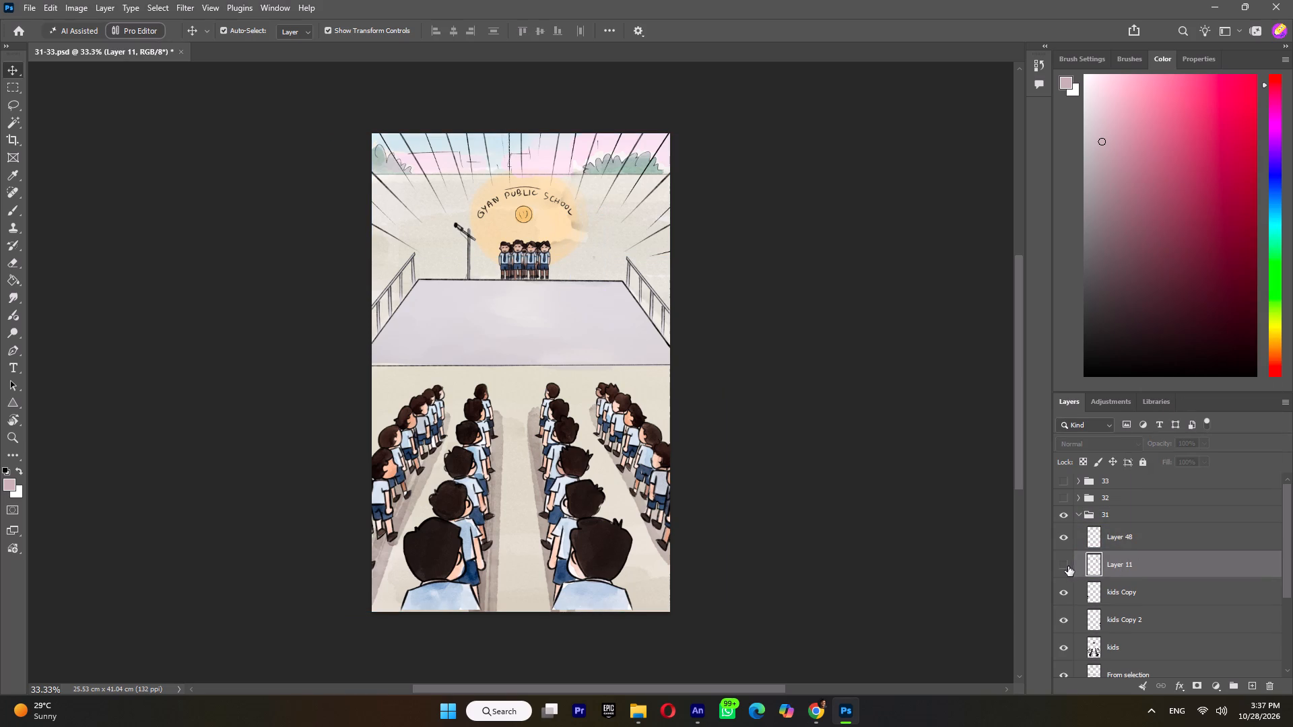
left_click(1066, 567)
left_click(1061, 598)
left_click(1061, 598)
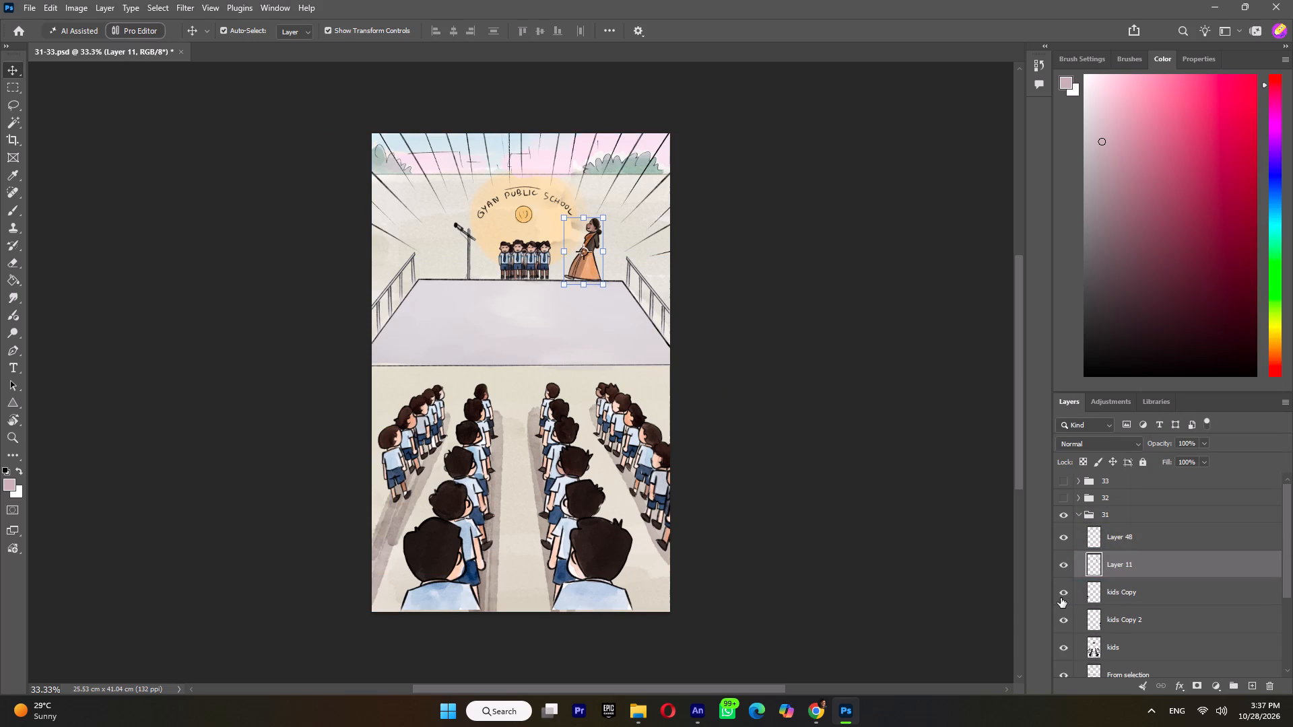
left_click(1059, 628)
left_click(1059, 628)
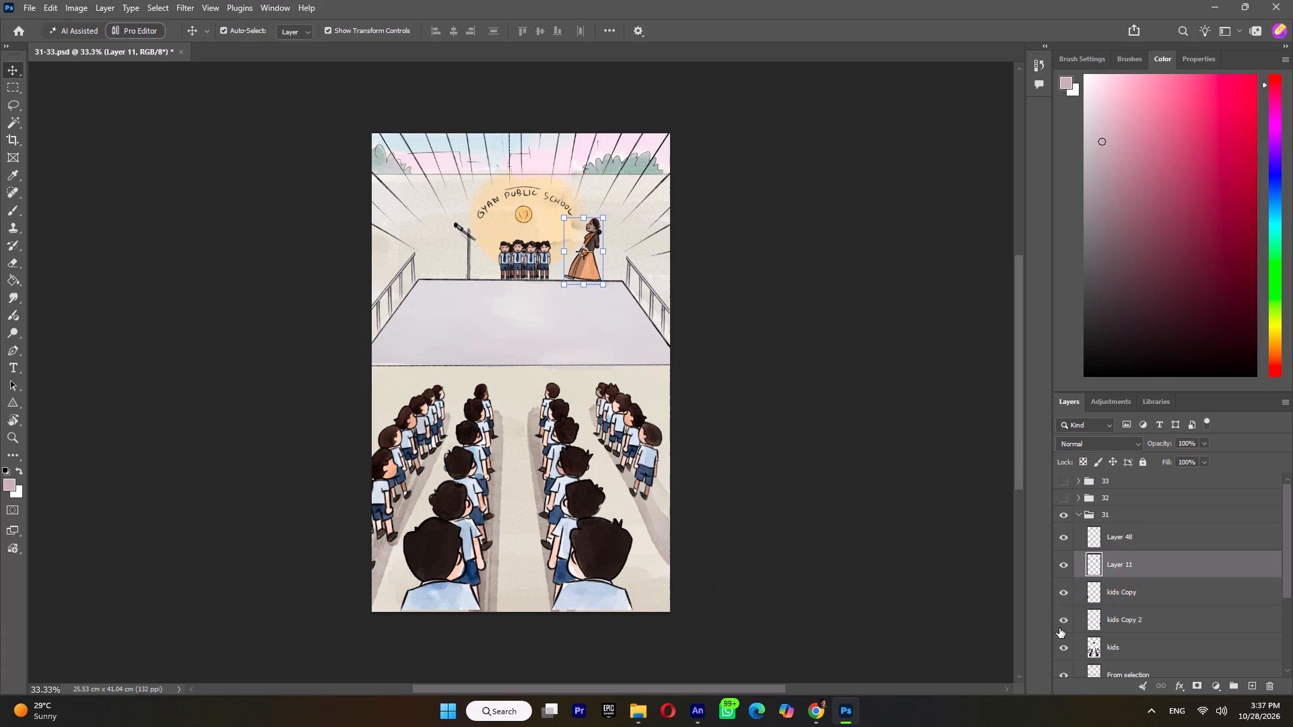
left_click(1059, 628)
left_click(1059, 628)
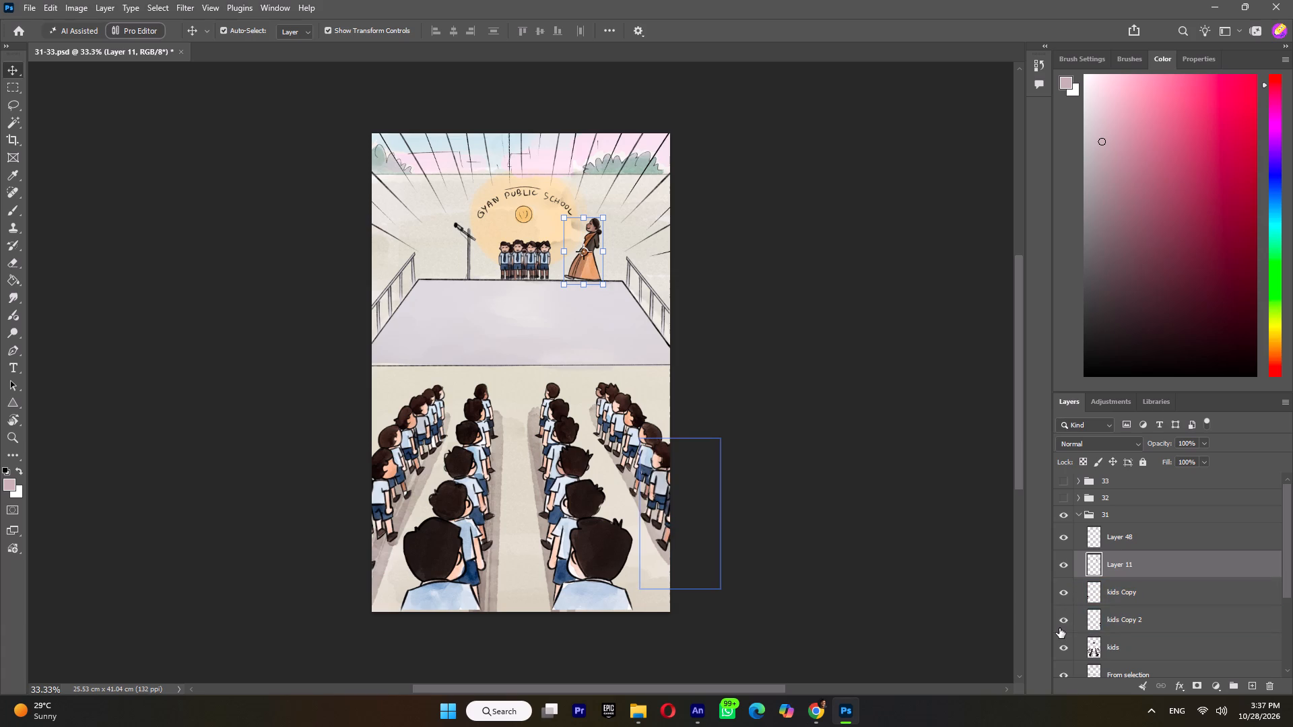
scroll(1077, 658, "down", 4)
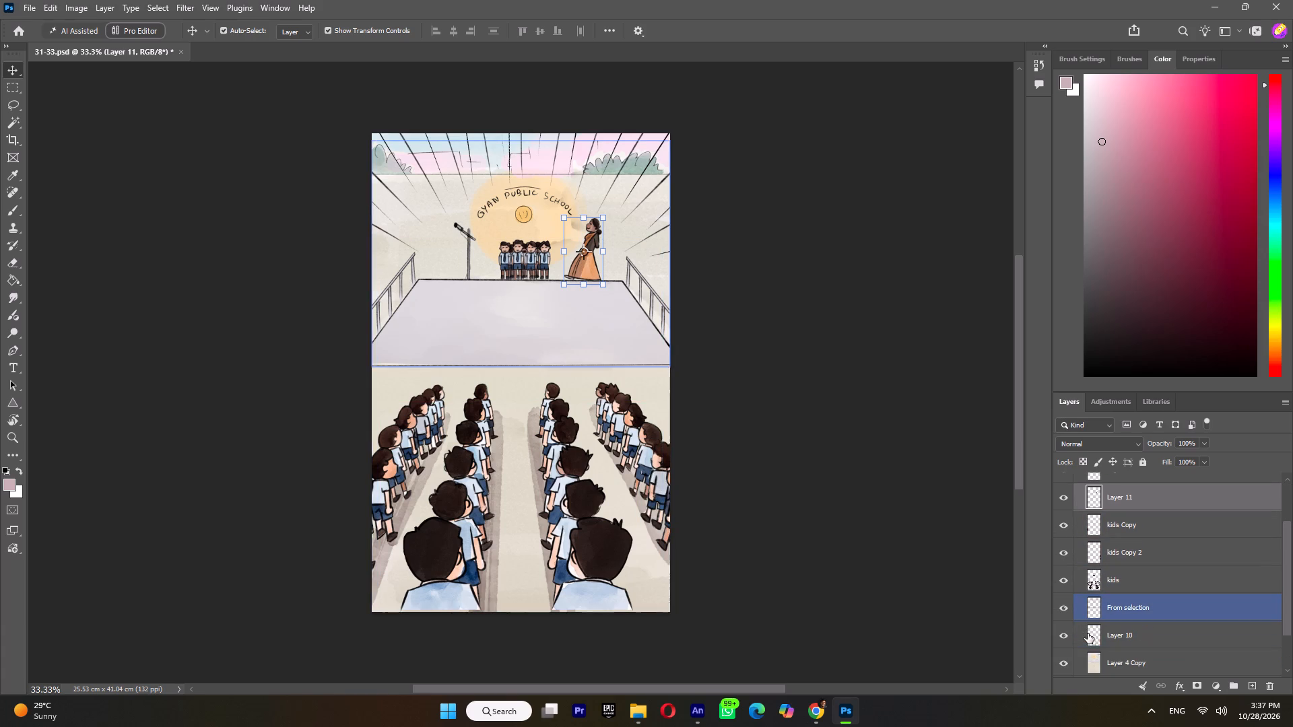
left_click(1064, 640)
left_click(1065, 637)
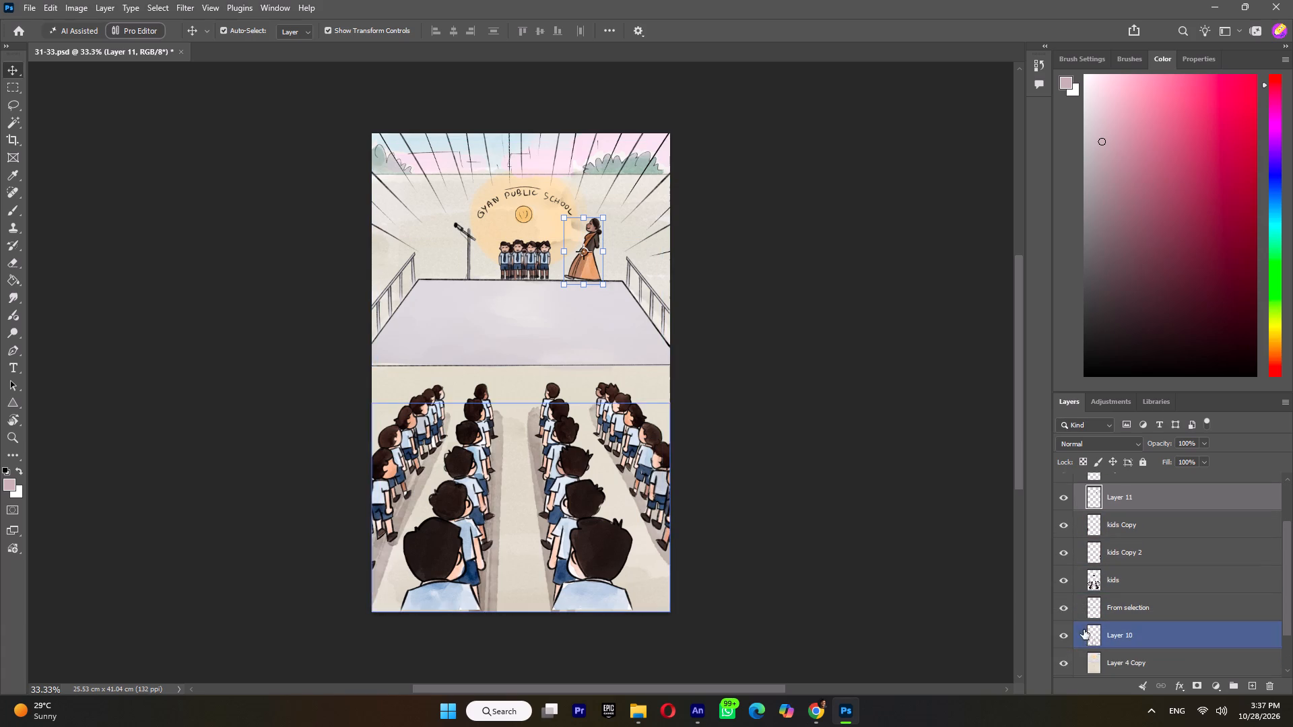
scroll(1159, 589, "up", 3)
left_click(1067, 550)
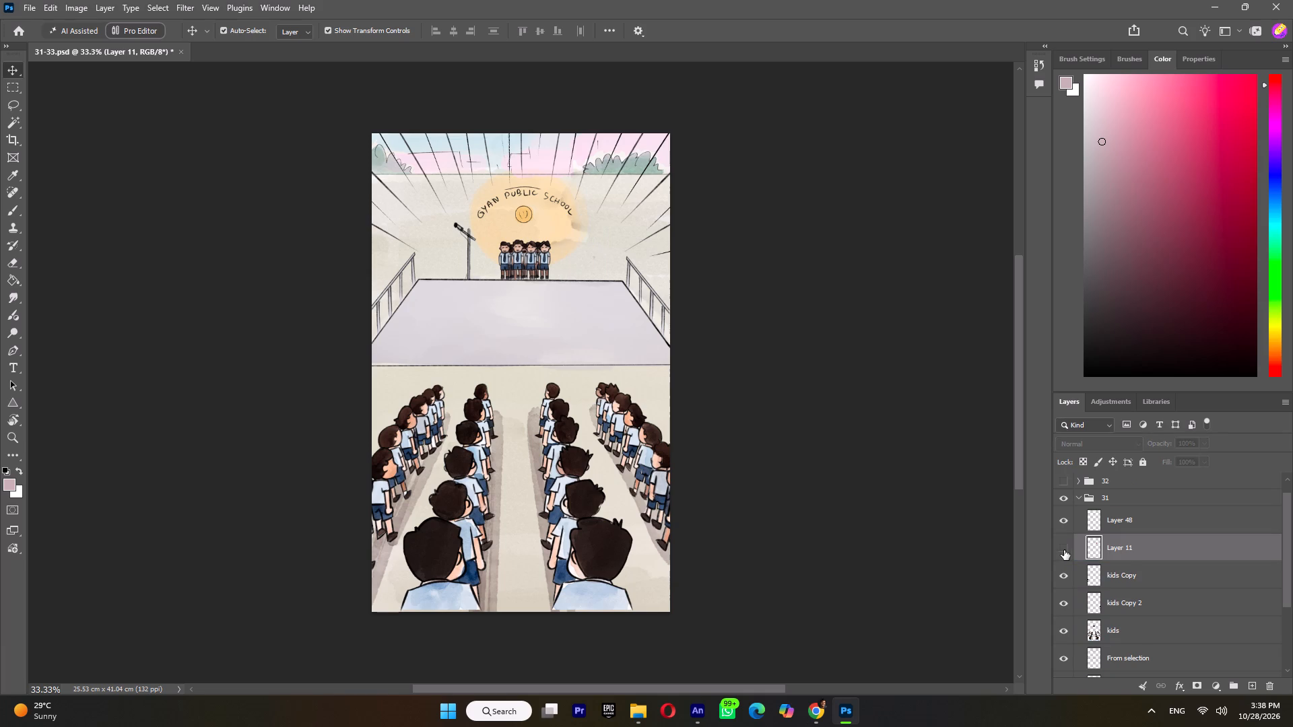
left_click(1064, 550)
Duplicate Layer 11, the teacher in the orange saree, within group 31.
left_click(1128, 553)
right_click(1125, 547)
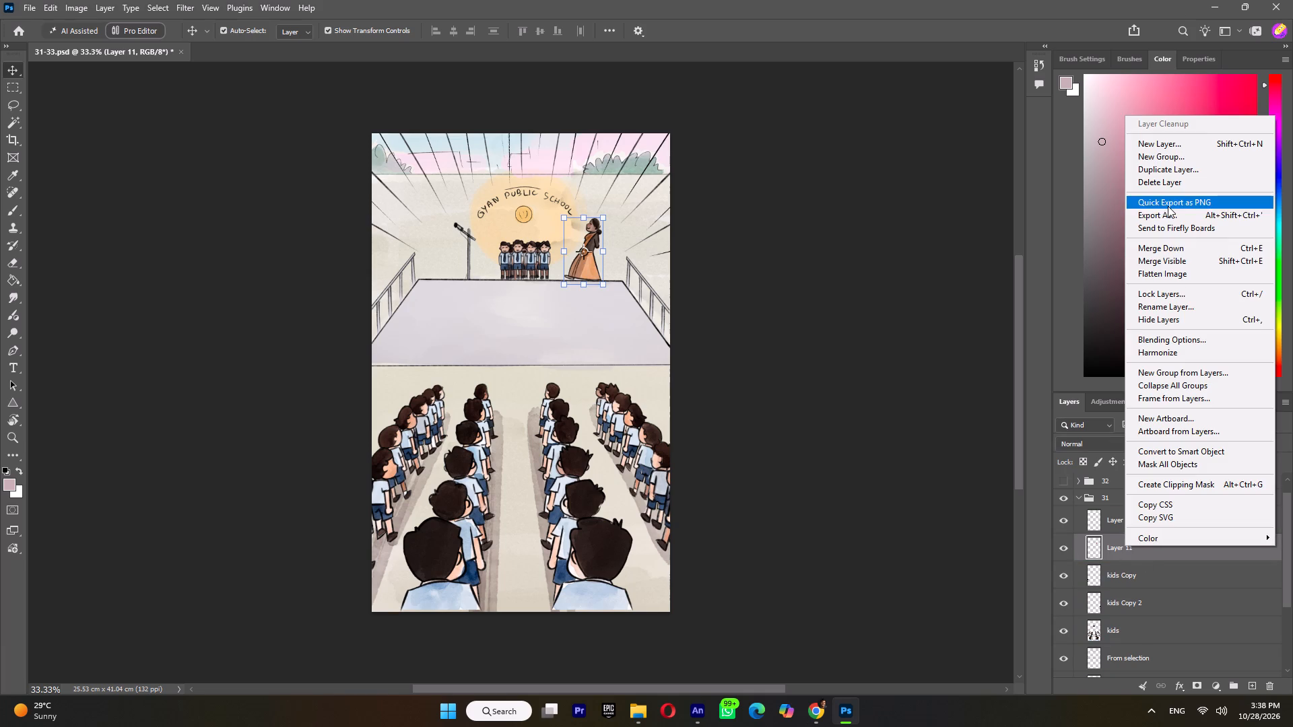
left_click(1177, 172)
left_click(754, 193)
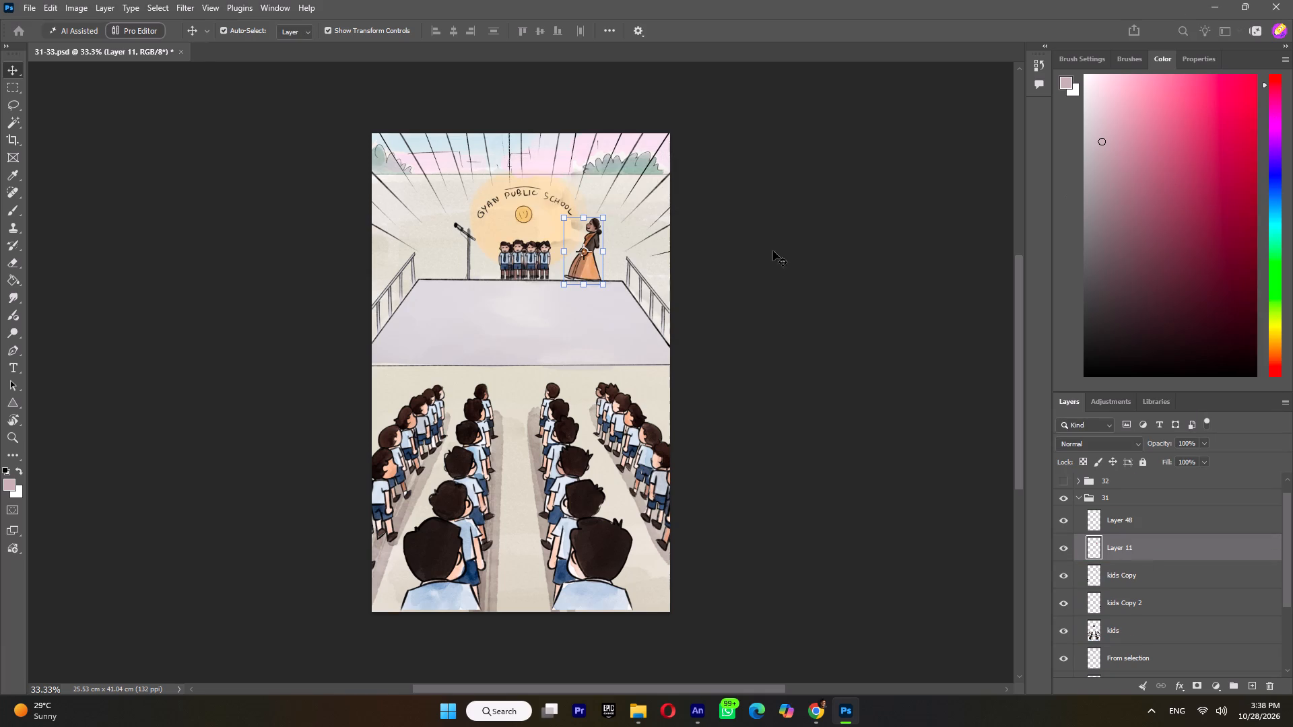
Start a Puppet Warp on Layer 11 copy and pin the teacher's waist, both hem corners, neck and head.
scroll(597, 252, "up", 13, "alt")
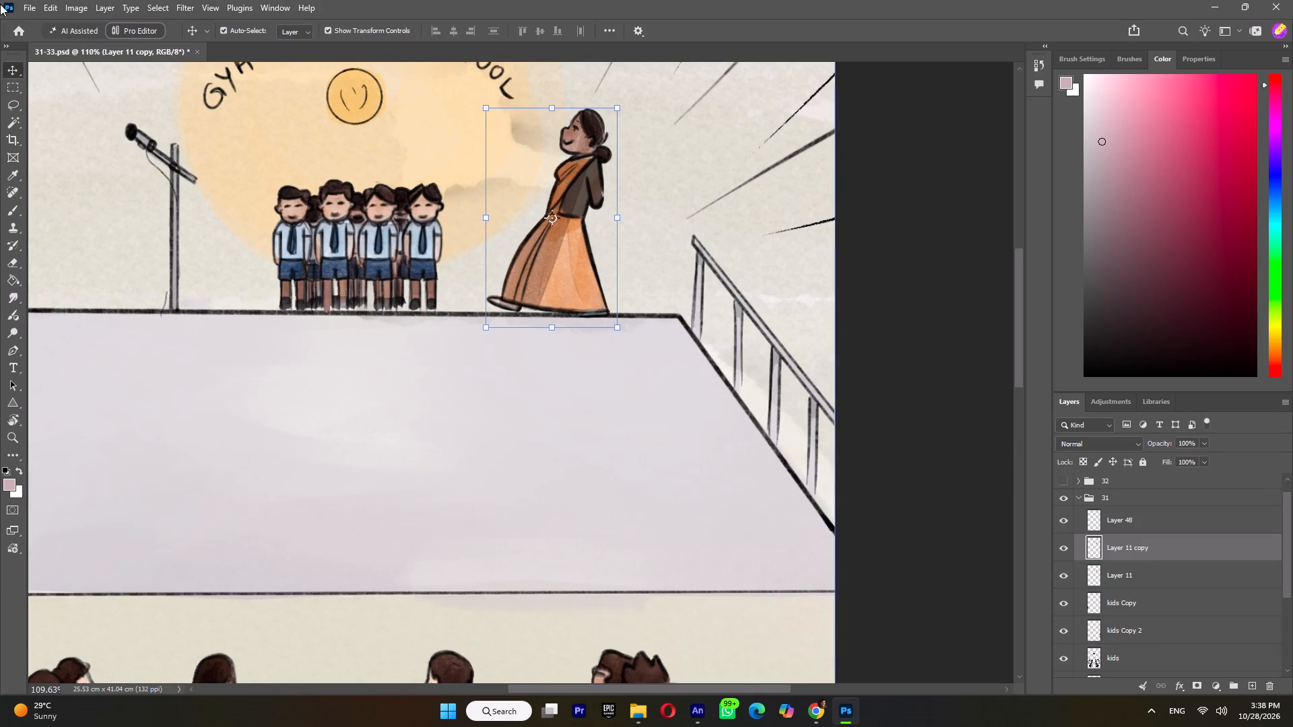
left_click(53, 1)
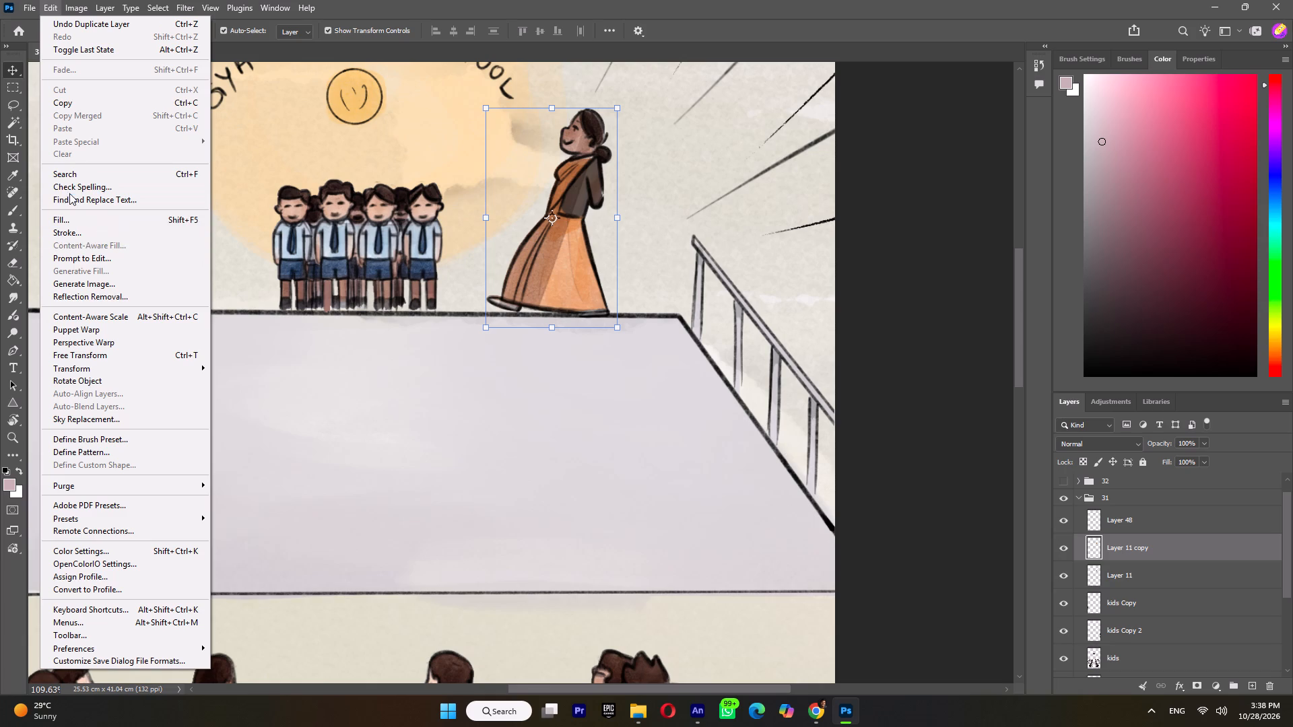
left_click(82, 325)
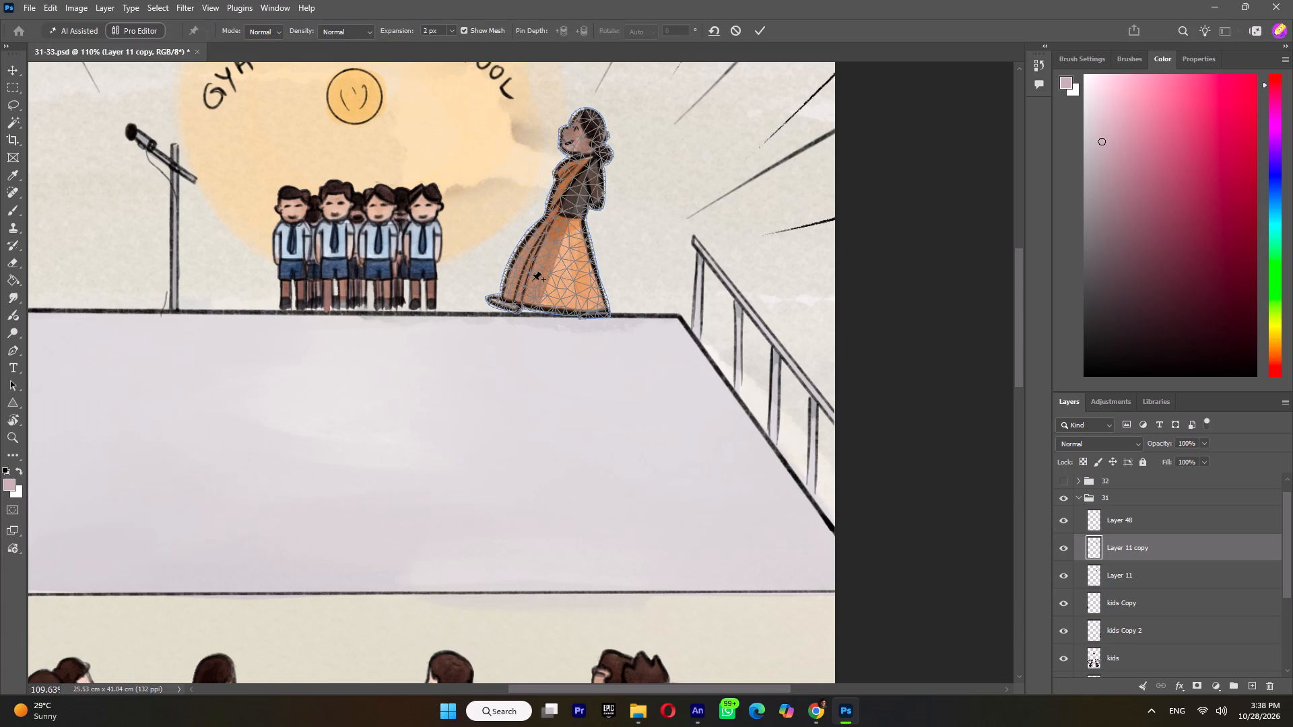
left_click(564, 215)
left_click(512, 295)
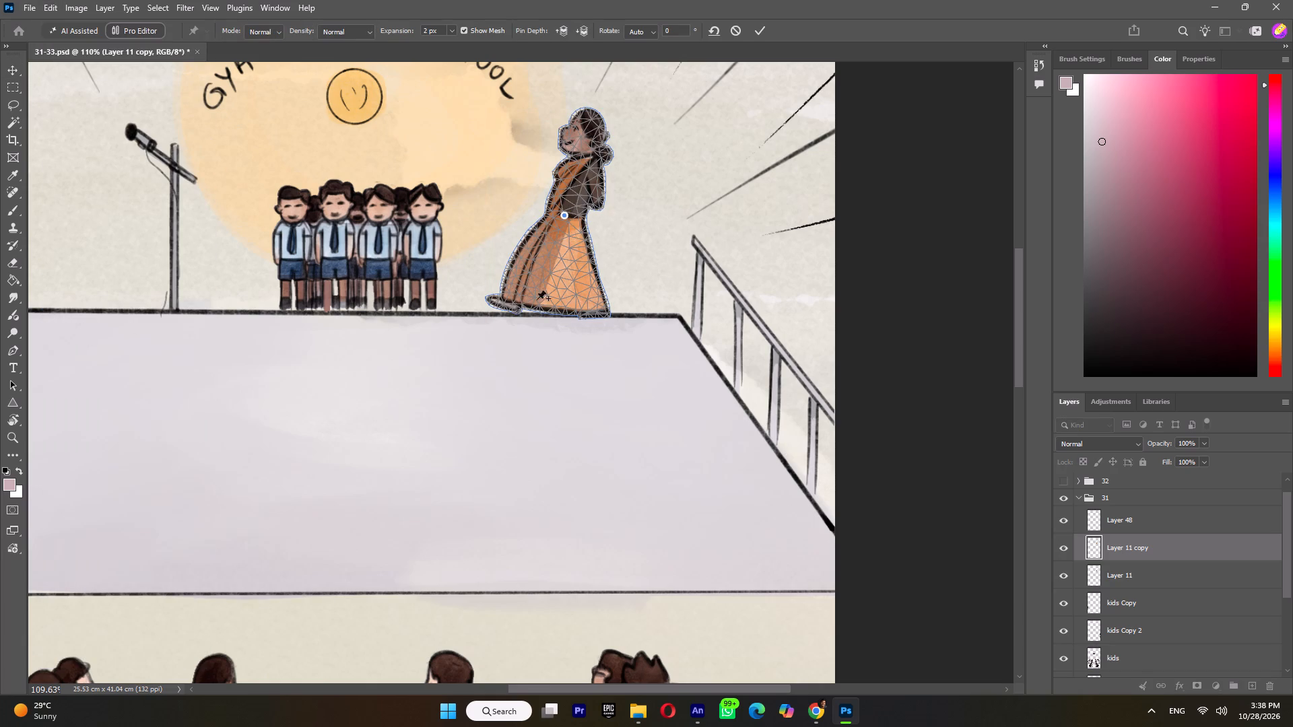
left_click(592, 304)
left_click(584, 164)
left_click(589, 140)
Pull both hem pins inward to narrow the skirt, and shift a new mid-skirt pin slightly down.
left_click_drag(514, 295, 533, 299)
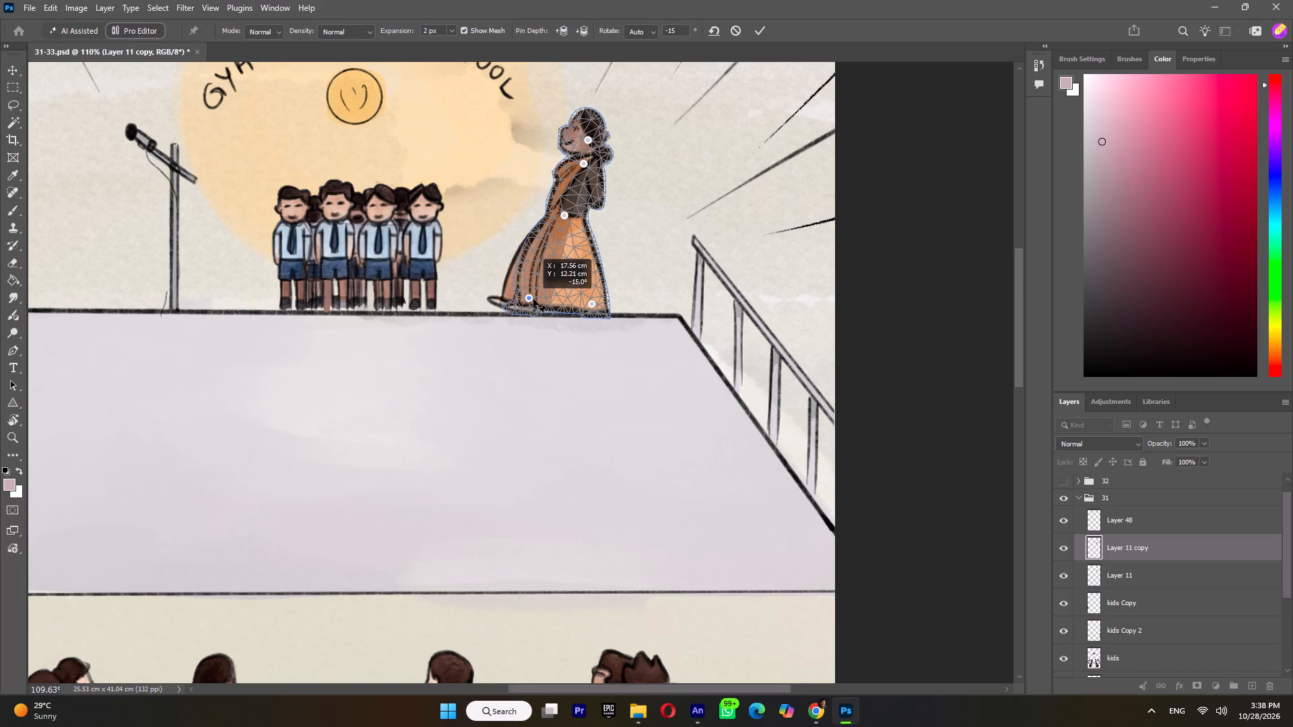
left_click_drag(533, 299, 530, 302)
left_click_drag(590, 304, 575, 304)
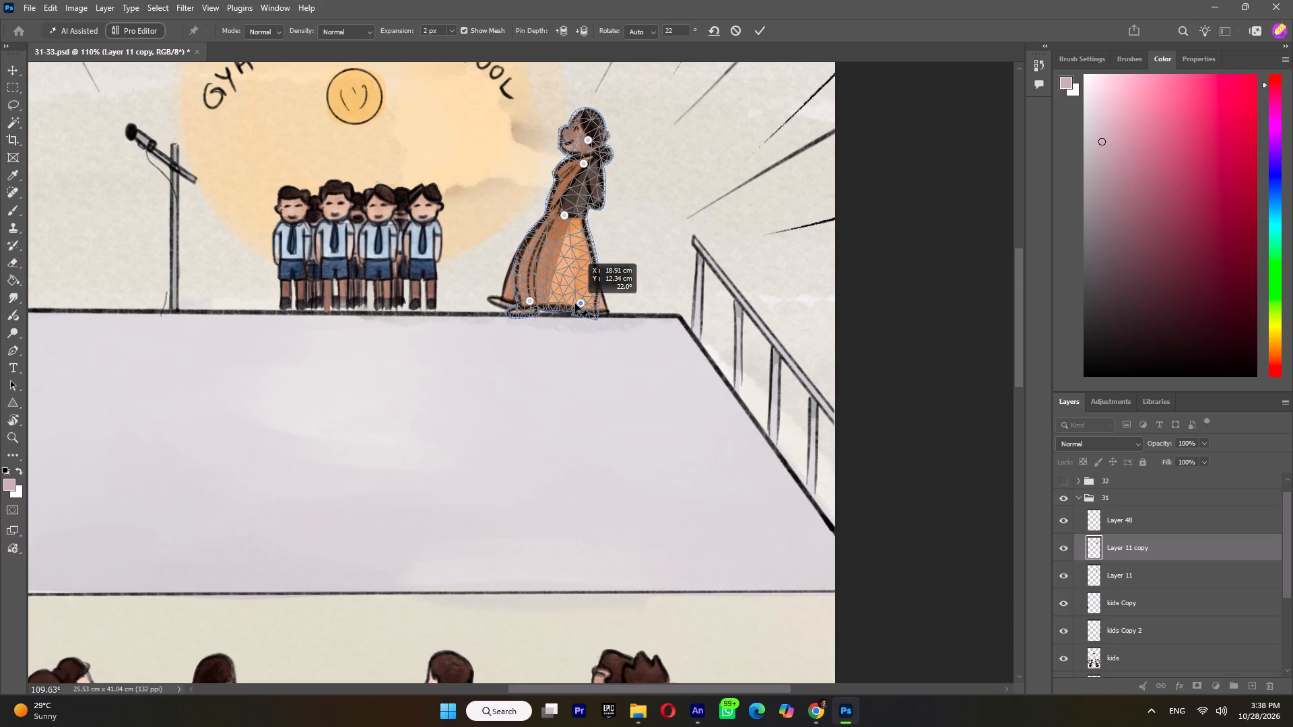
left_click_drag(575, 304, 572, 303)
left_click(556, 267)
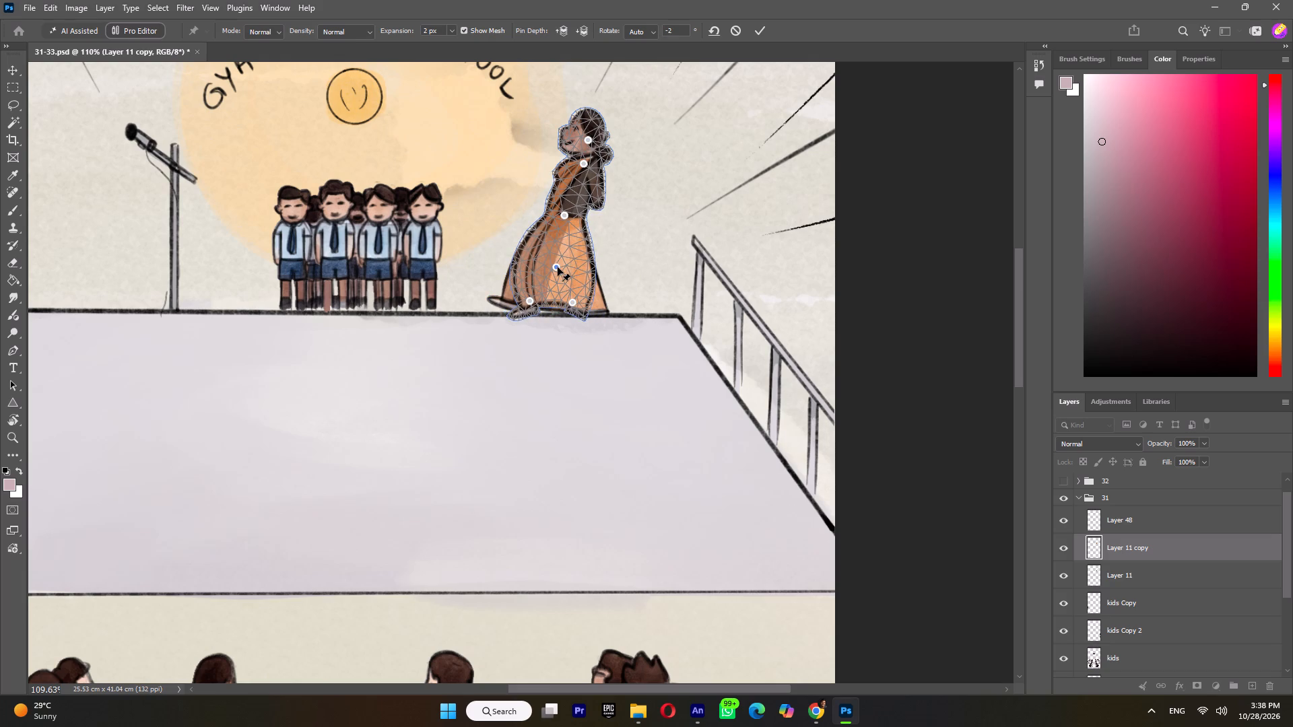
left_click_drag(558, 267, 555, 282)
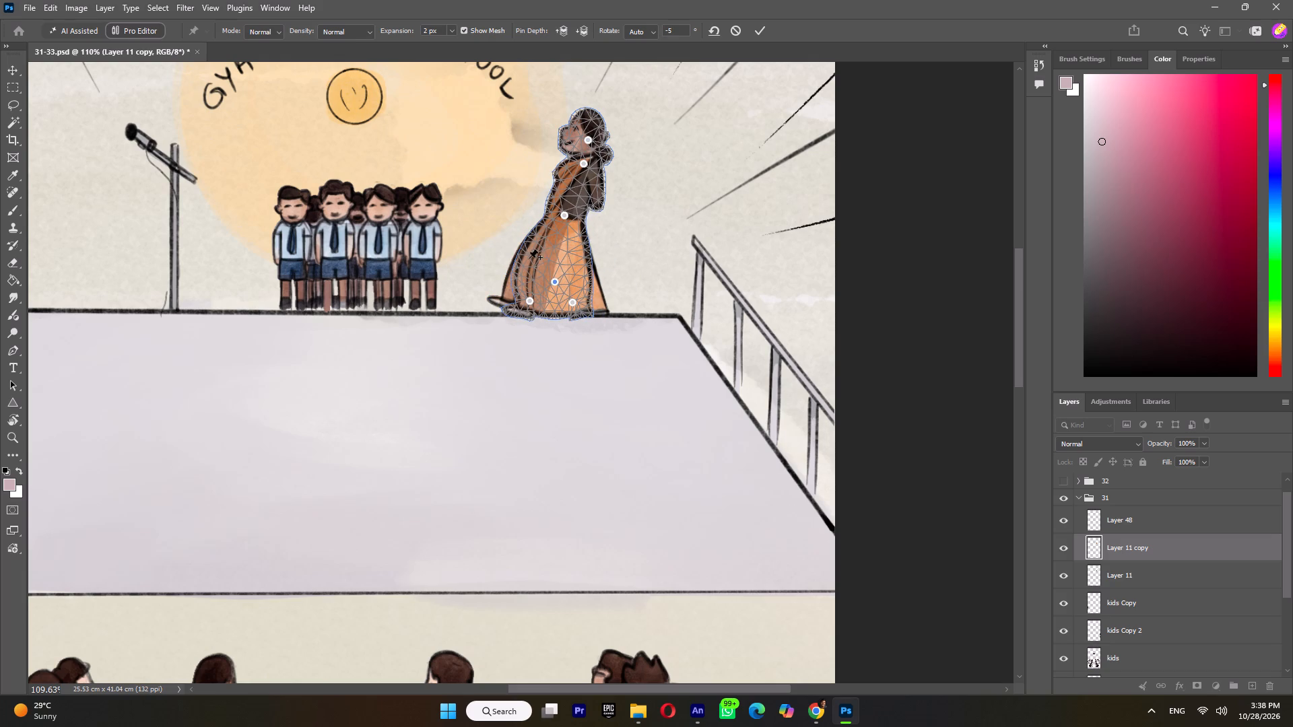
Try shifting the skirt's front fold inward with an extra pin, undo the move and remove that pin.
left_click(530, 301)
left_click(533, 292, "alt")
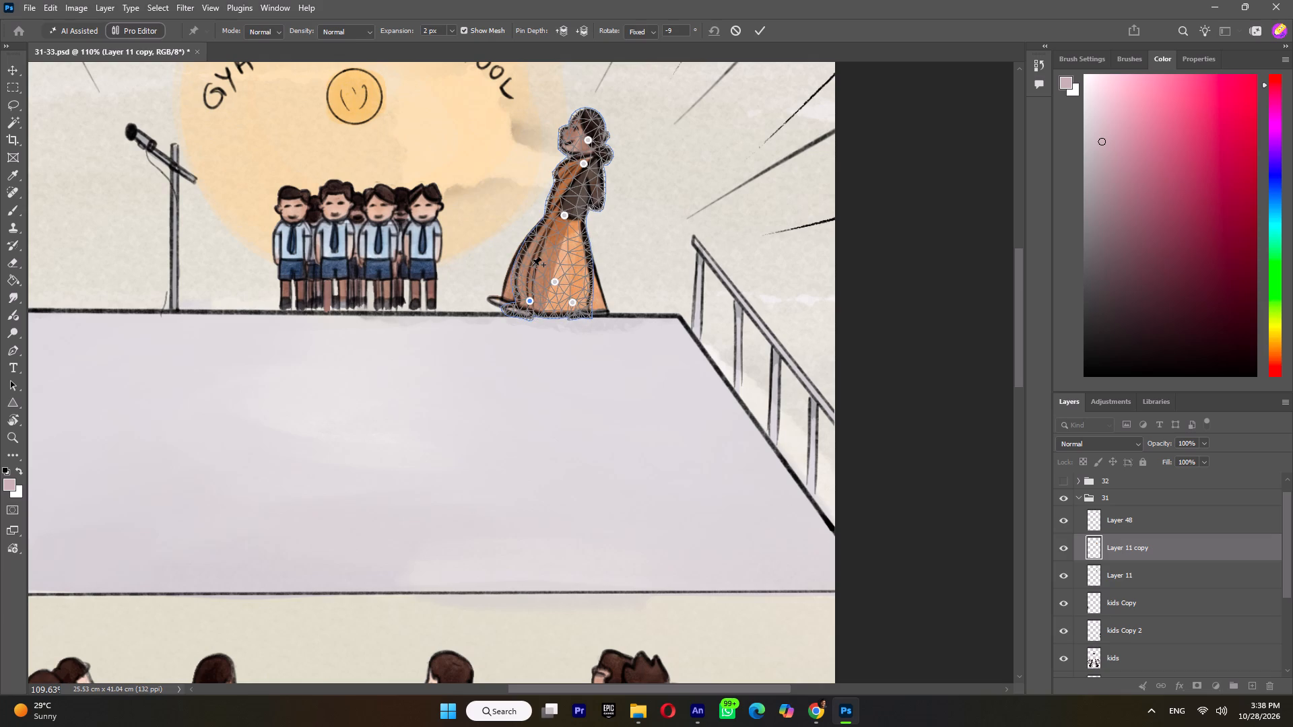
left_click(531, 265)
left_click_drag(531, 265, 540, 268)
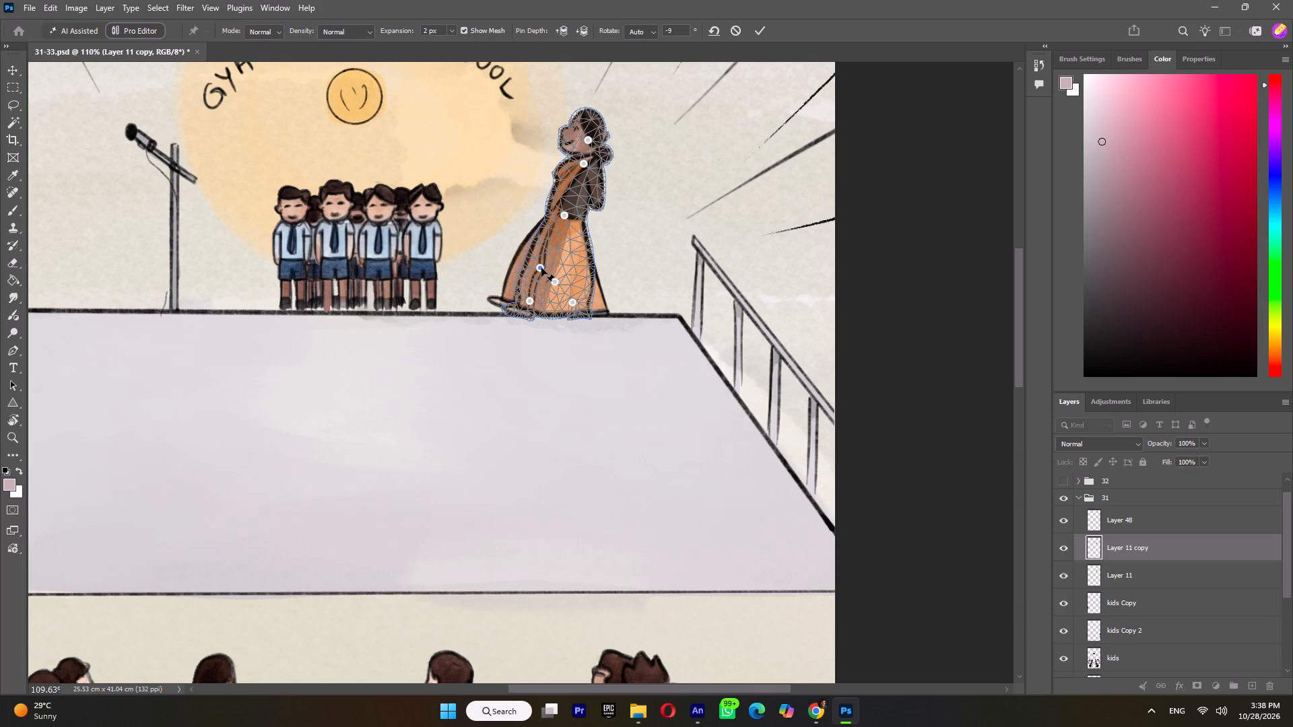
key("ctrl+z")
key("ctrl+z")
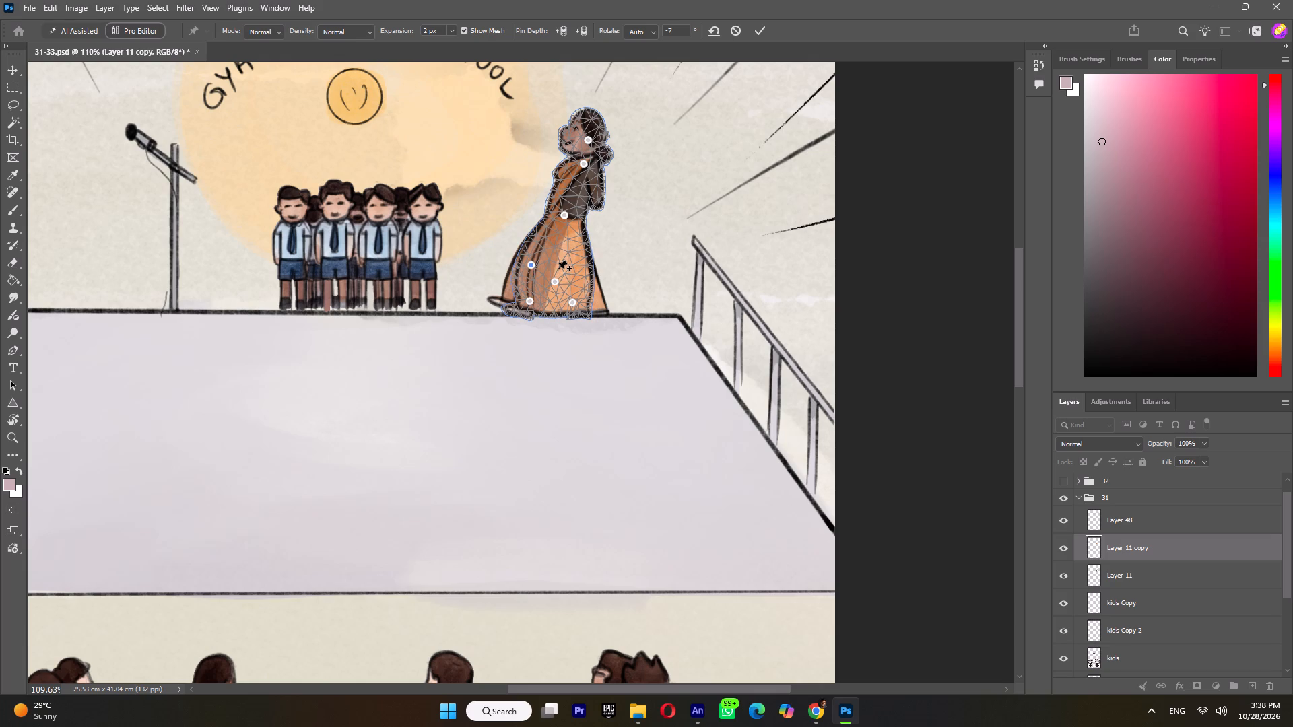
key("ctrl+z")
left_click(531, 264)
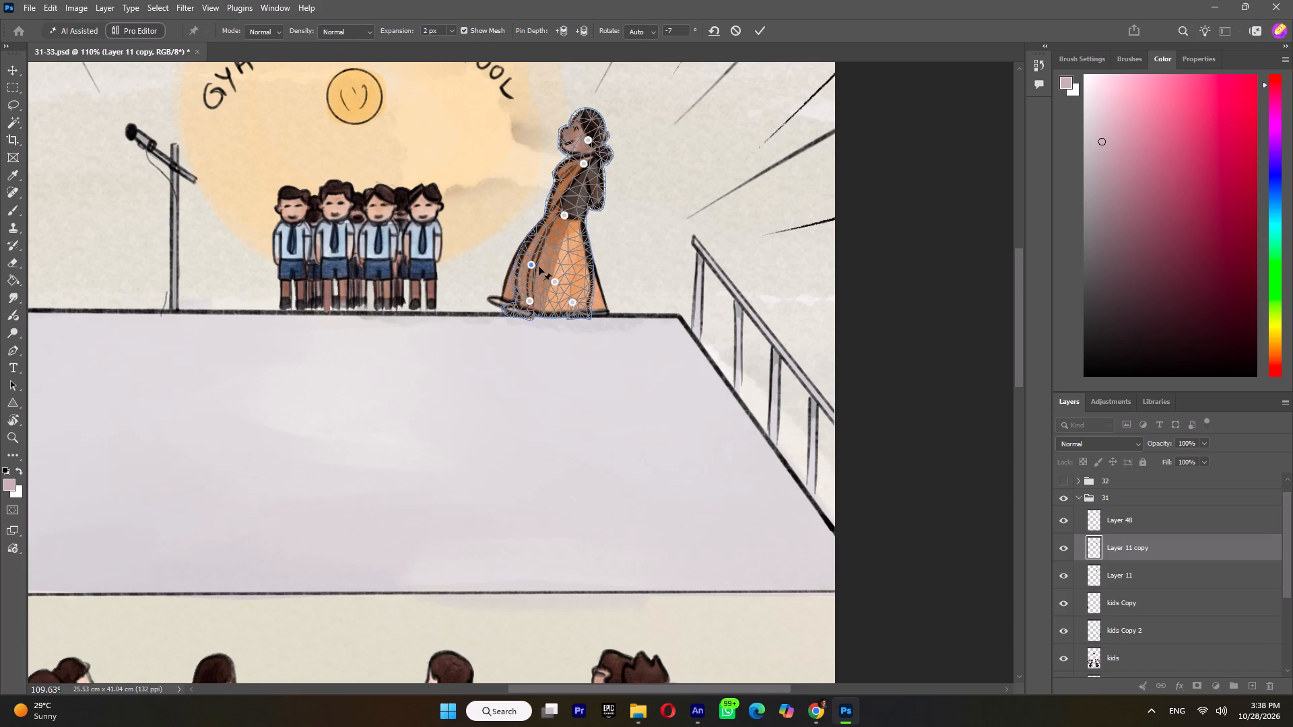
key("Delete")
Pin the middle of the skirt, nudge its front fold slightly inward with another pin, and apply the warp.
left_click(554, 265)
left_click_drag(554, 265, 562, 267)
key("ctrl+z")
left_click(533, 265)
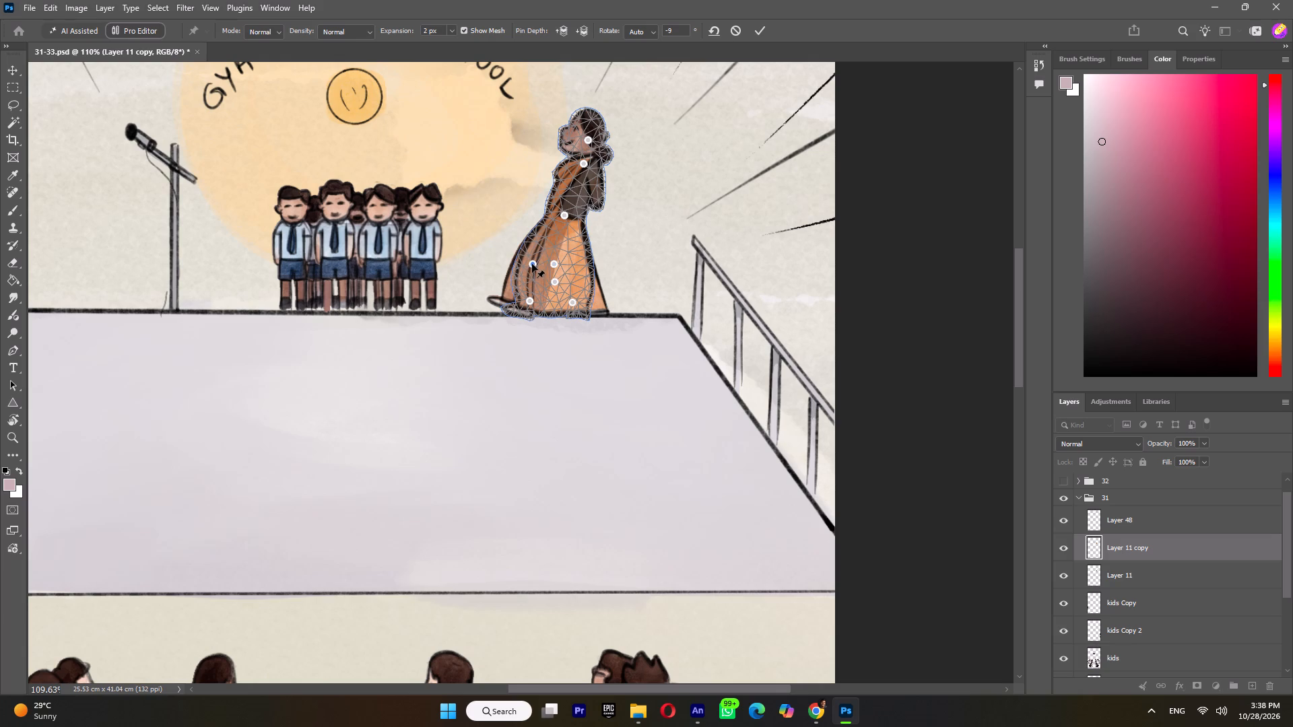
left_click(532, 264)
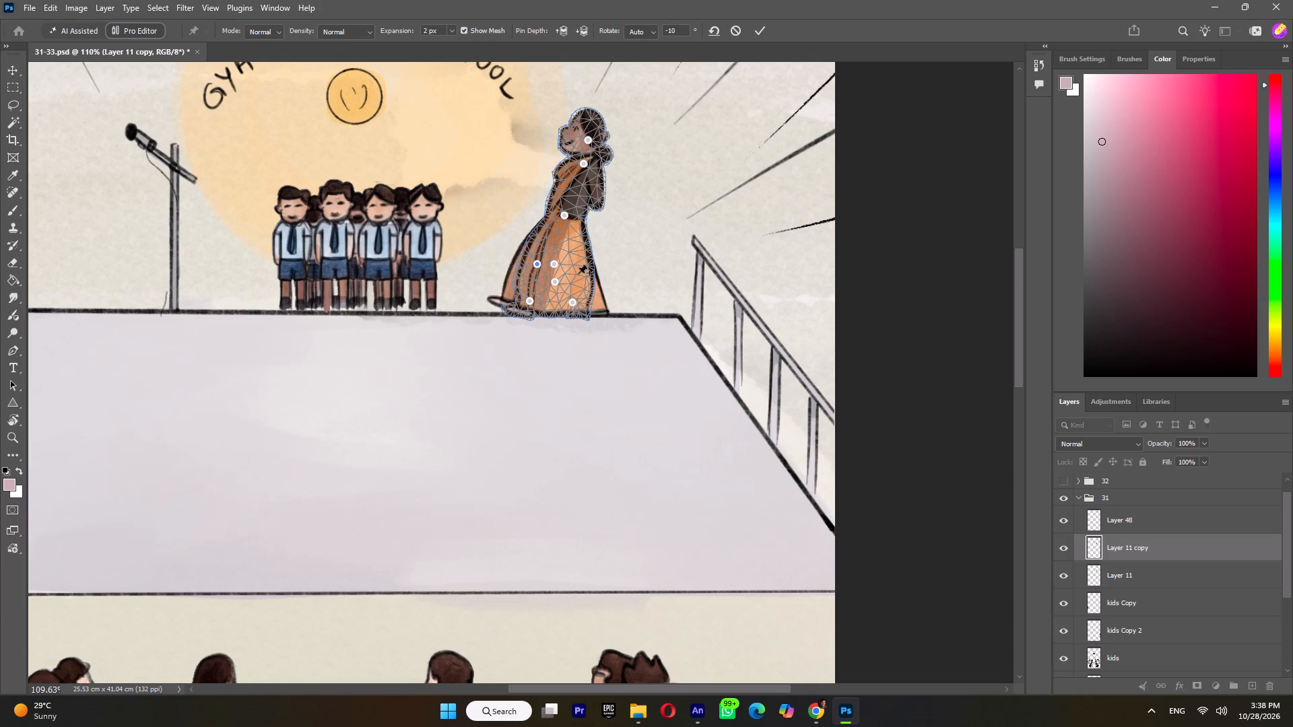
left_click(564, 214)
left_click(753, 28)
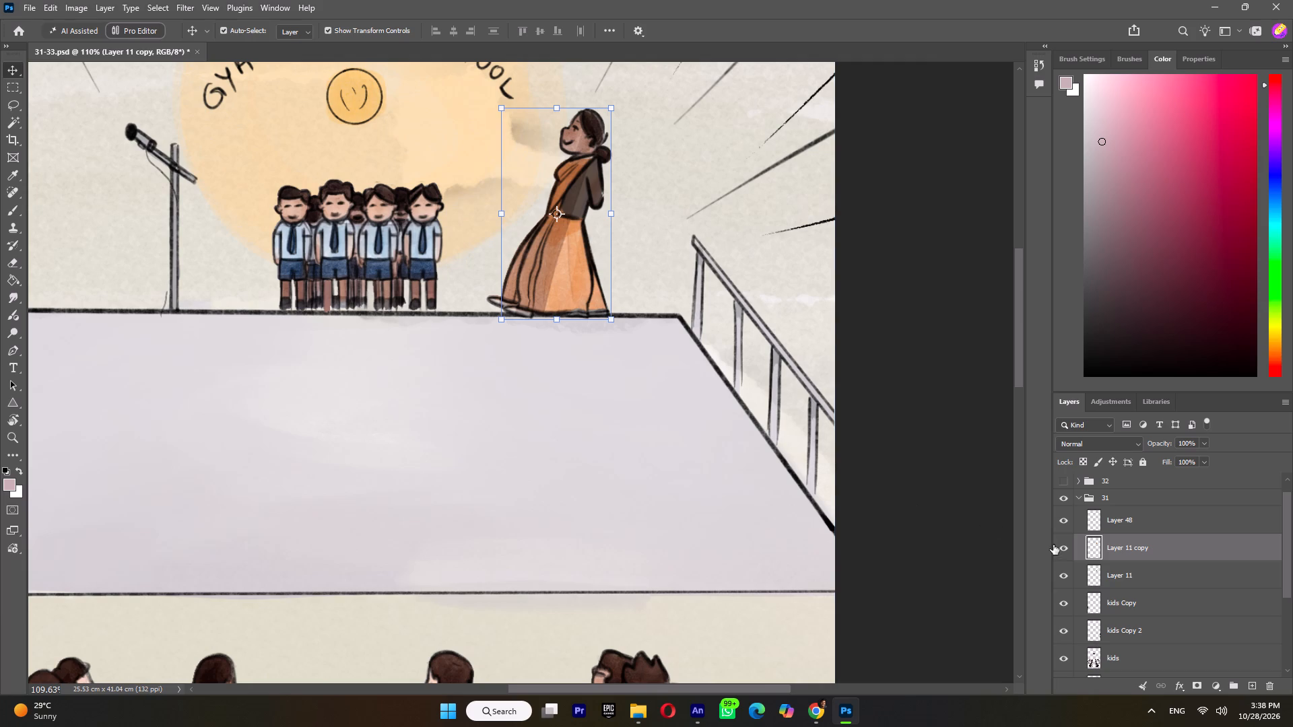
Compare the warped Layer 11 copy with the original pose, leave the copy hidden and save the document.
left_click(1066, 545)
left_click(1065, 545)
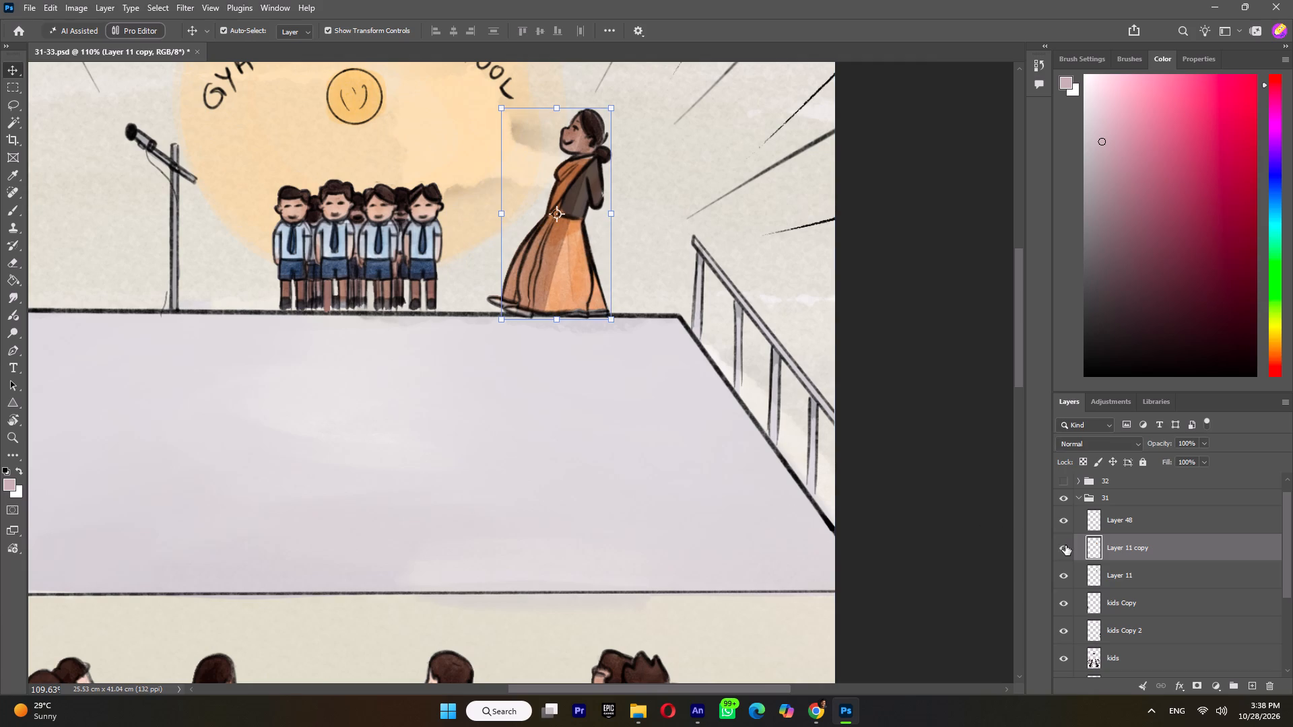
left_click(1065, 545)
scroll(642, 342, "down", 9, "alt")
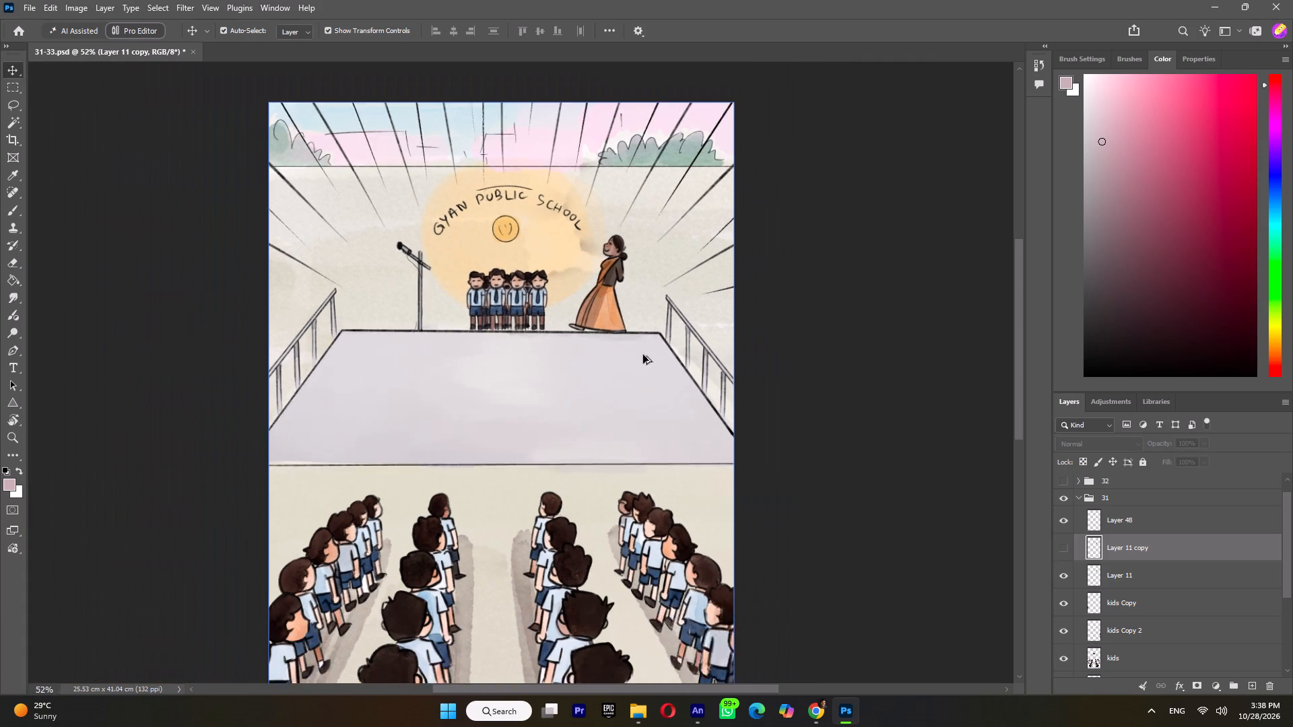
key("ctrl+s")
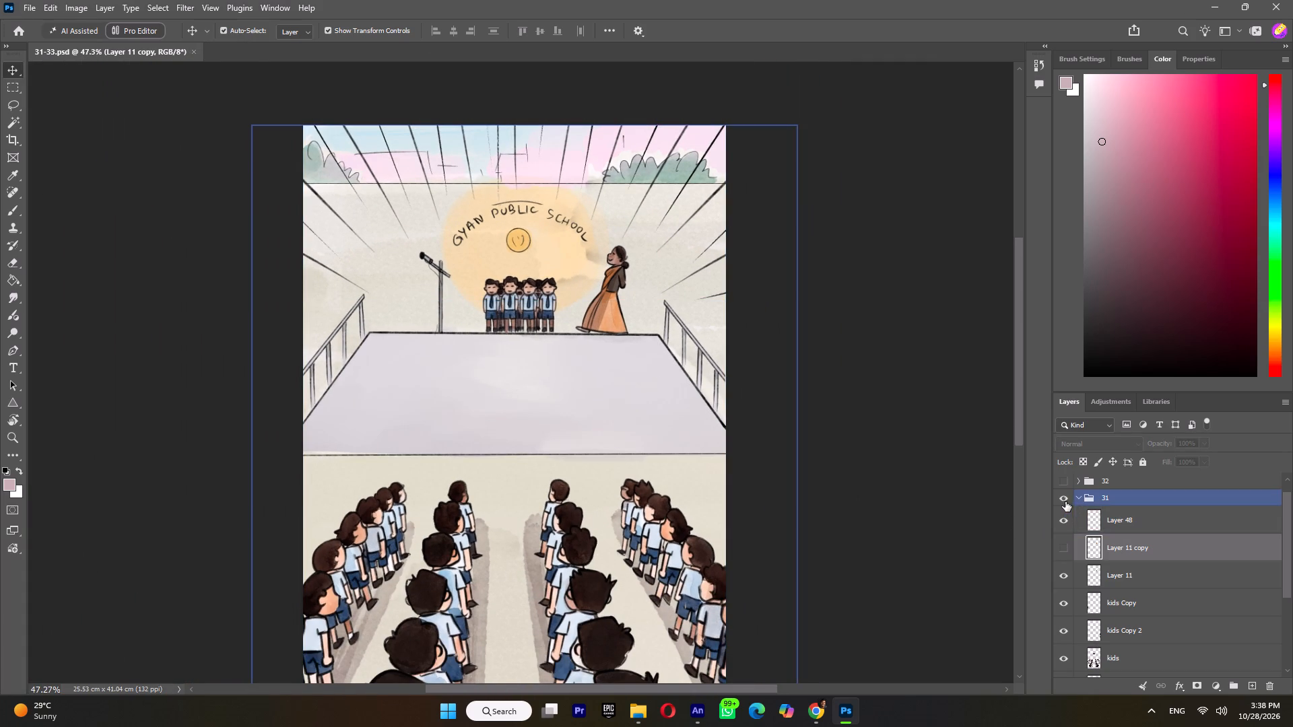
Hide group 31, show and expand group 32, and check what Layer 52 and Layer 52 Copy contain.
left_click(1065, 501)
left_click(1064, 484)
left_click(1077, 483)
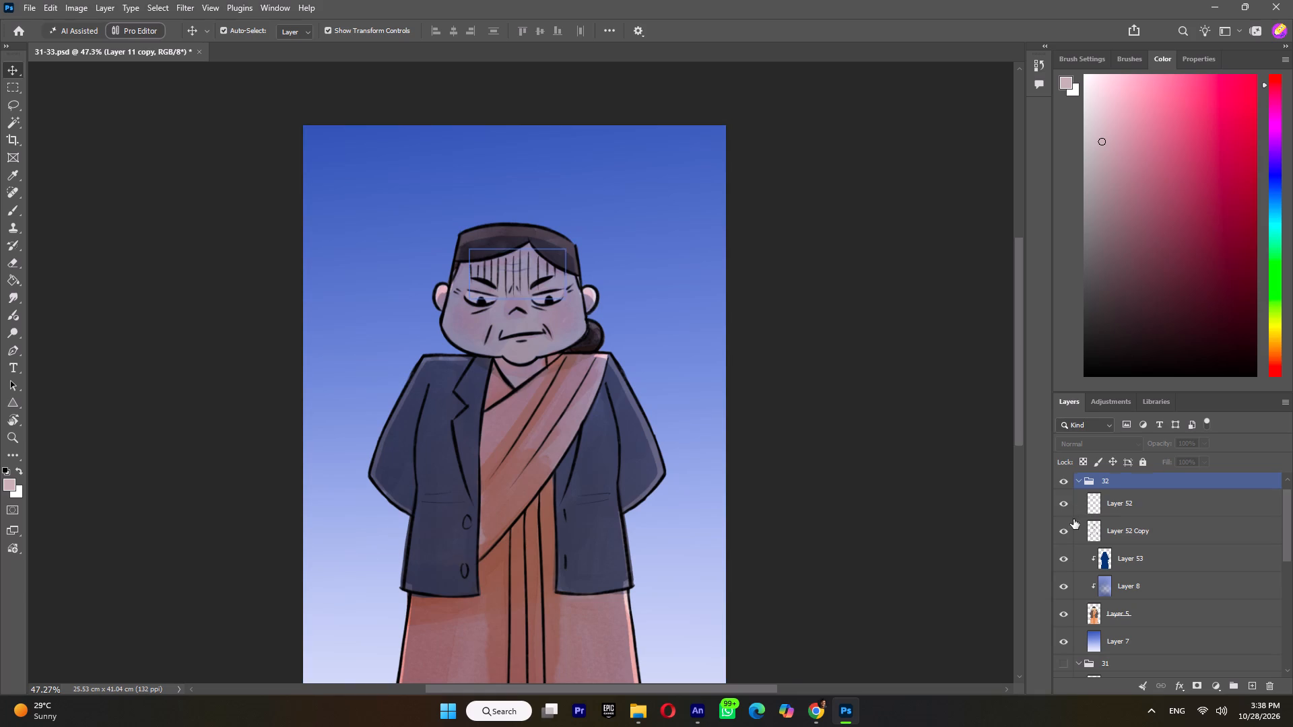
left_click(1061, 506)
left_click(1063, 505)
left_click(1065, 531)
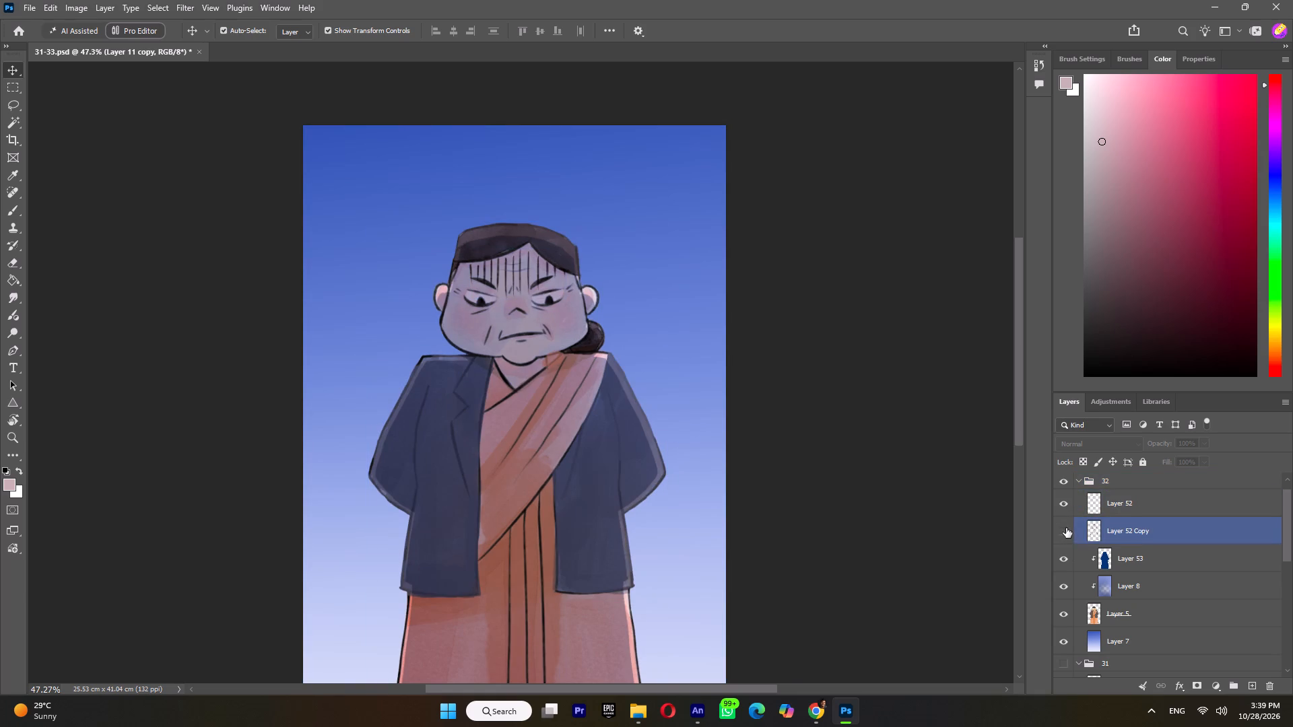
left_click(1066, 528)
Merge Layer 52 Copy, Layer 53, Layer 8 and the base layer Layer 5 in group 32, and check the merged figure.
left_click(1139, 535)
left_click(1133, 615, "shift")
right_click(1132, 615)
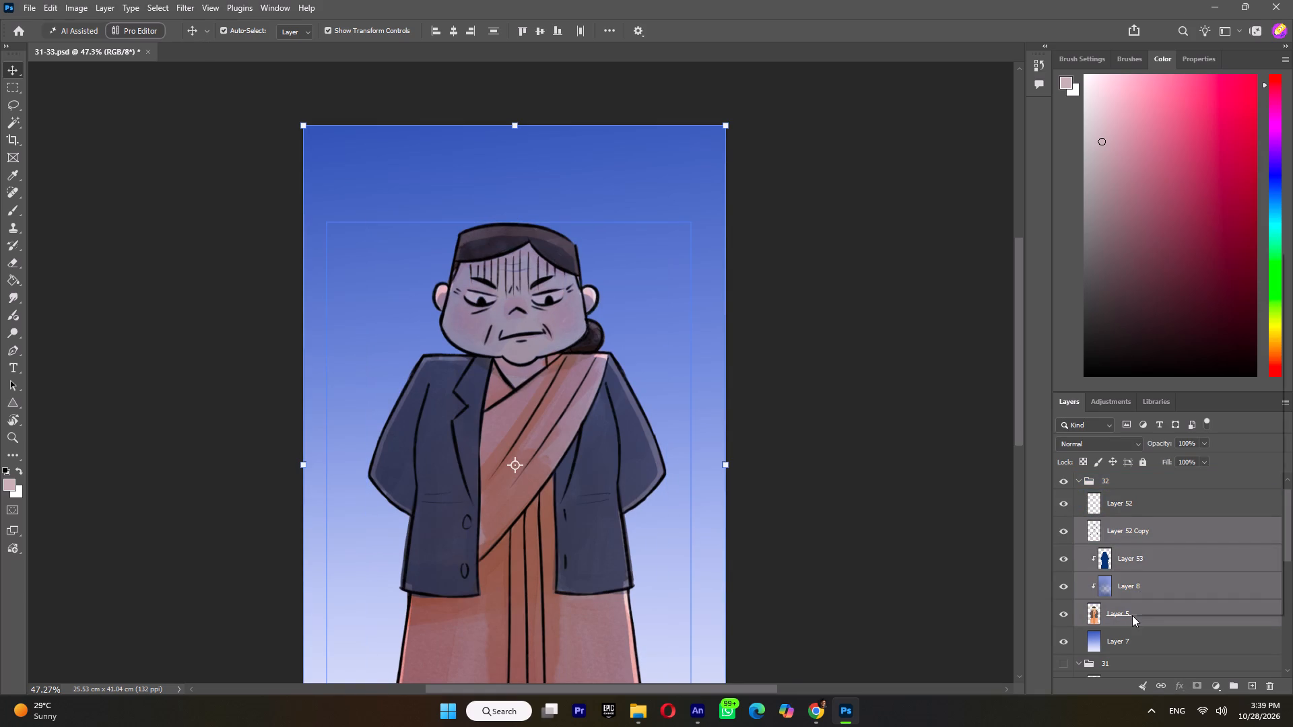
left_click(1176, 380)
left_click(1062, 528)
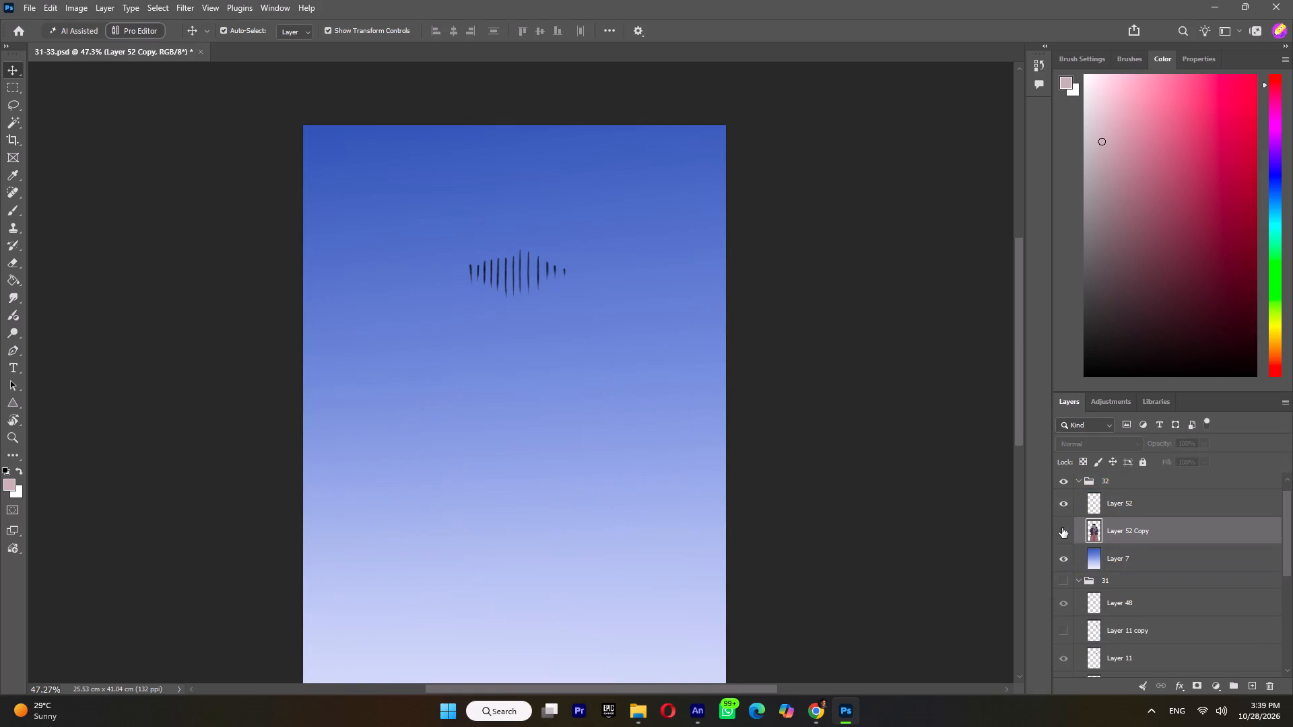
left_click(1062, 528)
Duplicate the merged Layer 52 Copy, the stern woman figure, within group 32.
left_click(1144, 527)
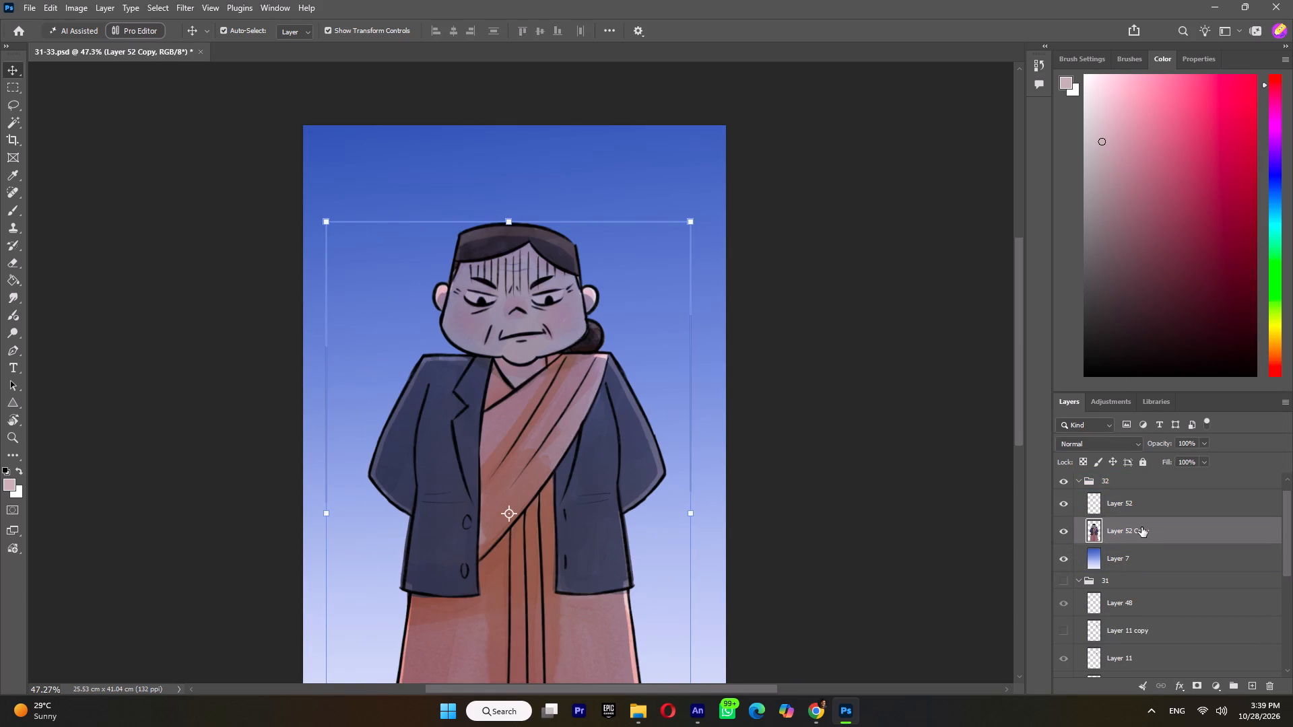
scroll(566, 347, "down", 4, "ctrl")
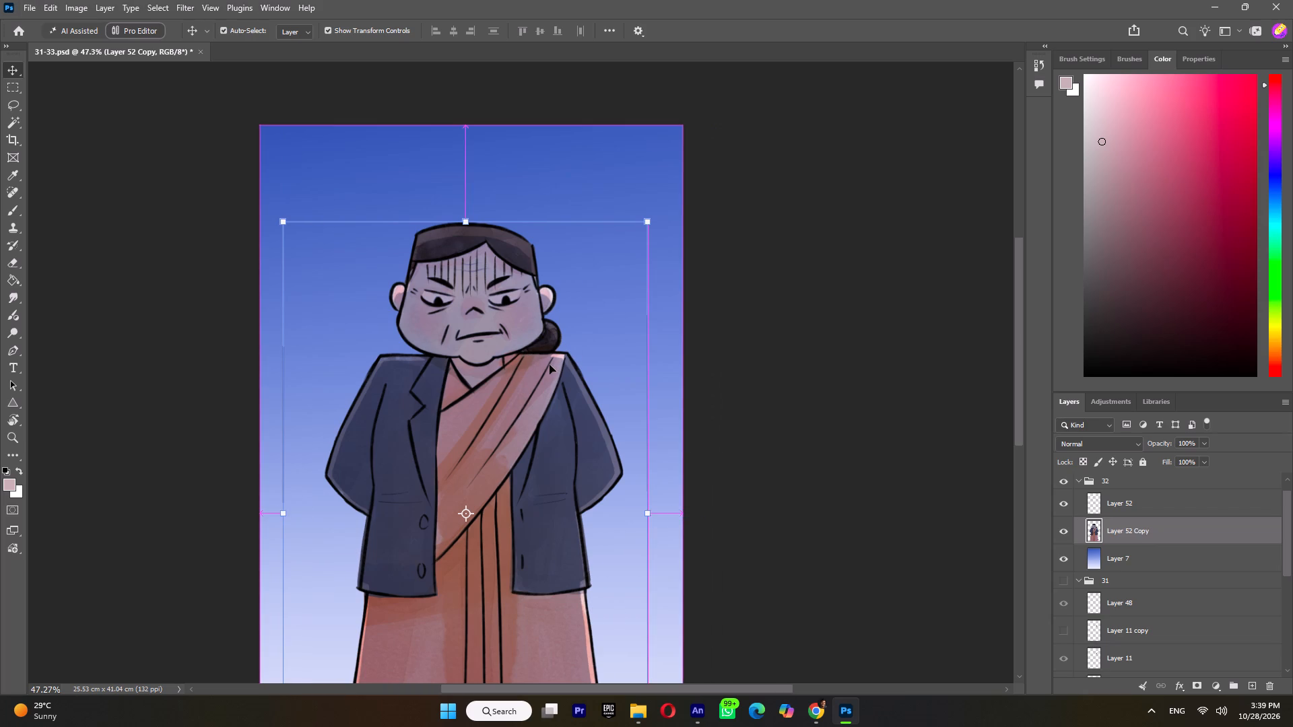
scroll(550, 365, "down", 4, "alt")
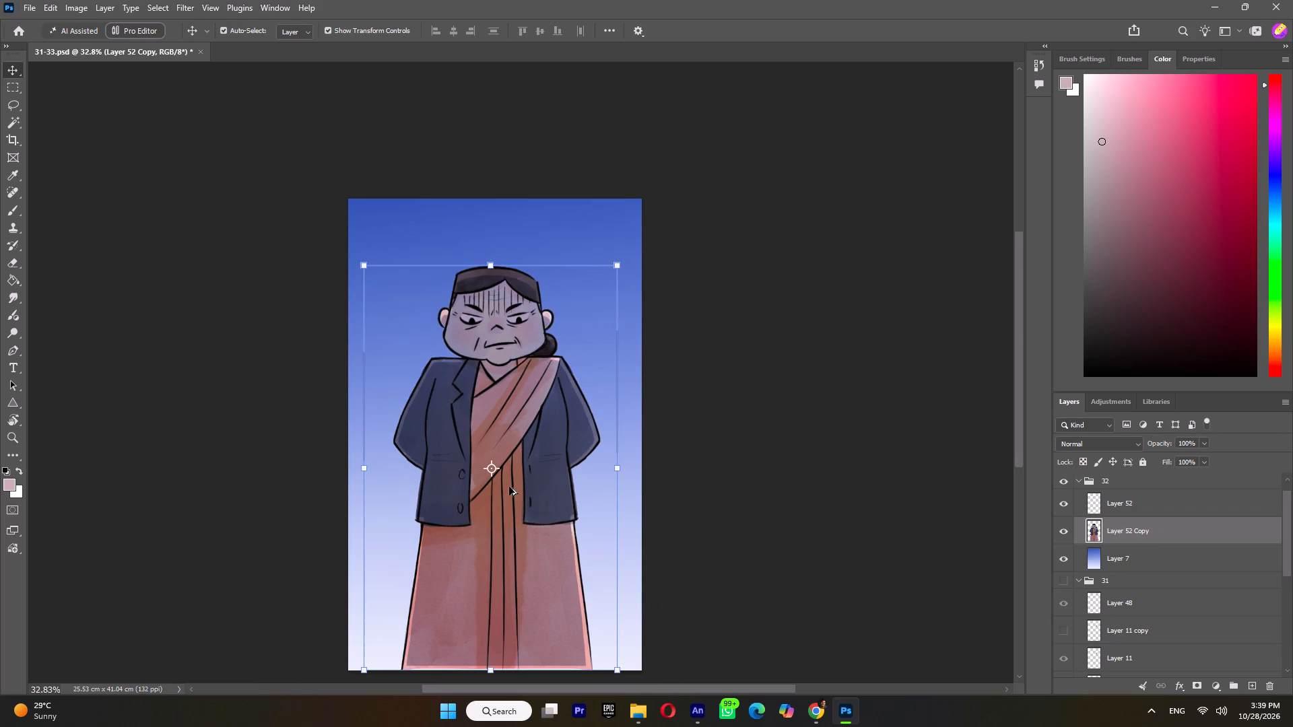
left_click(1061, 534)
left_click(1061, 534)
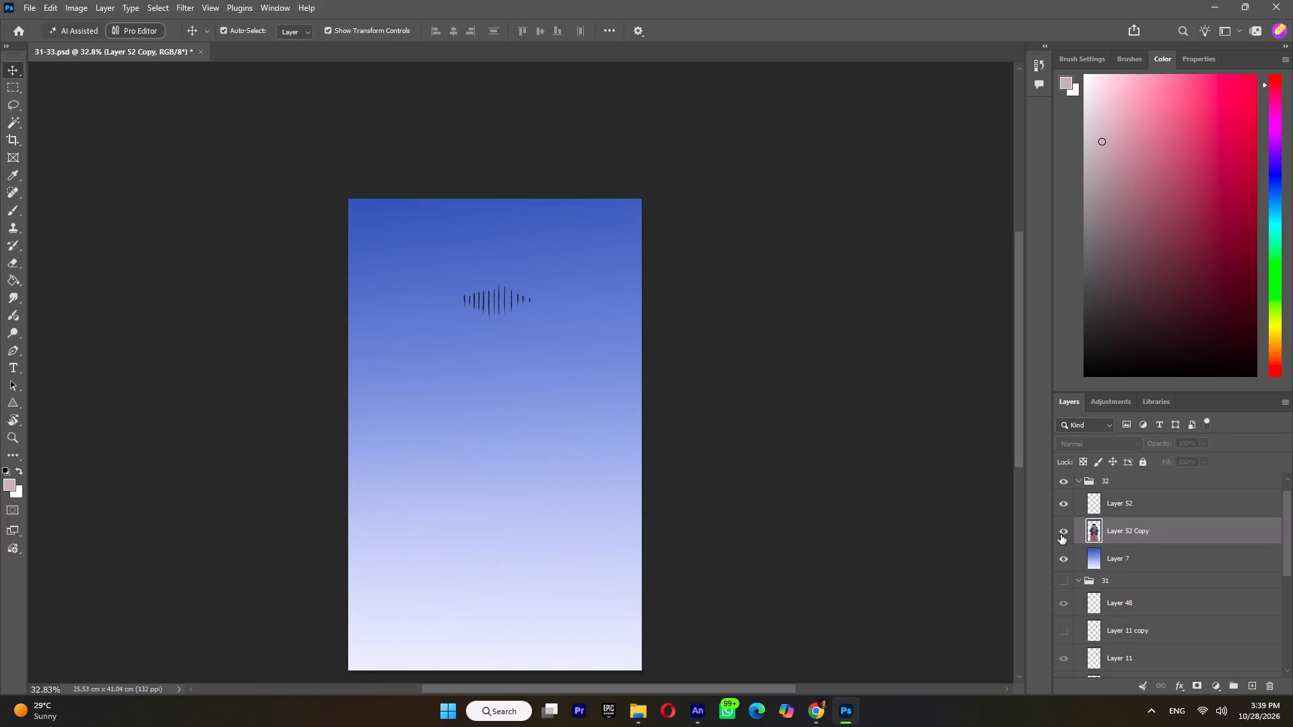
left_click(1135, 540)
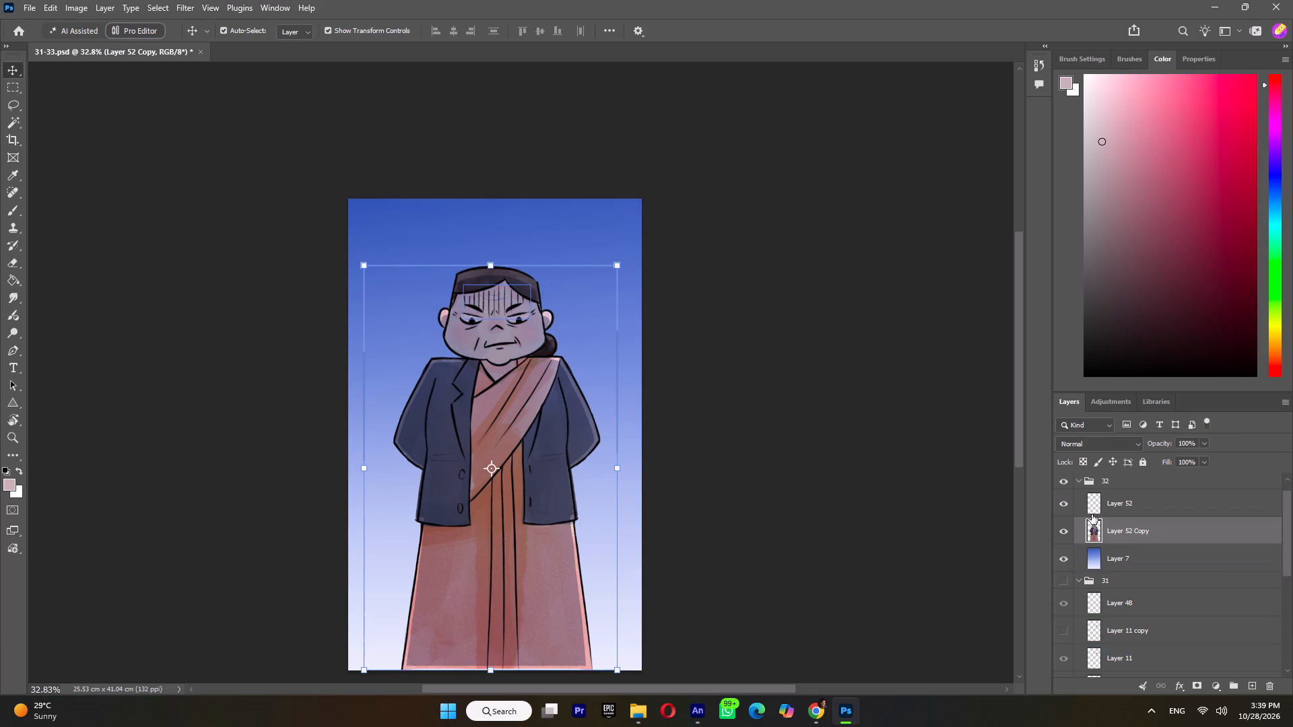
right_click(1127, 534)
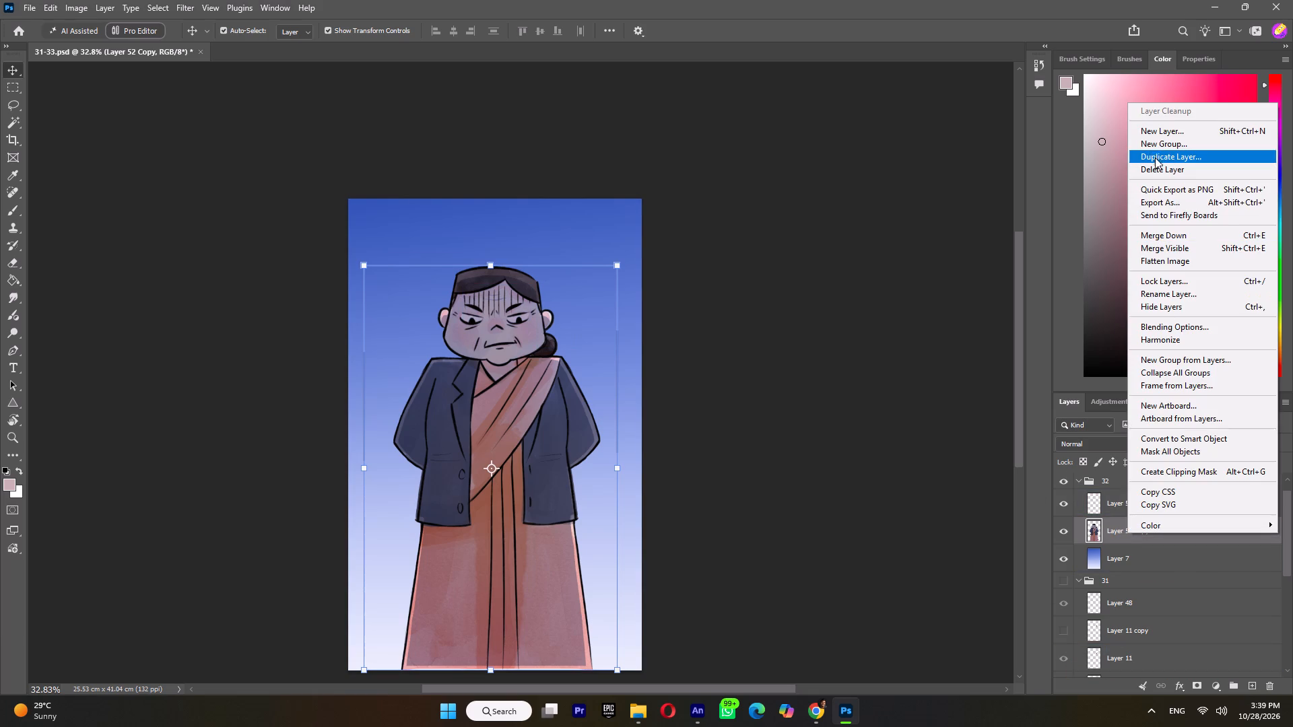
left_click(1157, 151)
left_click(750, 193)
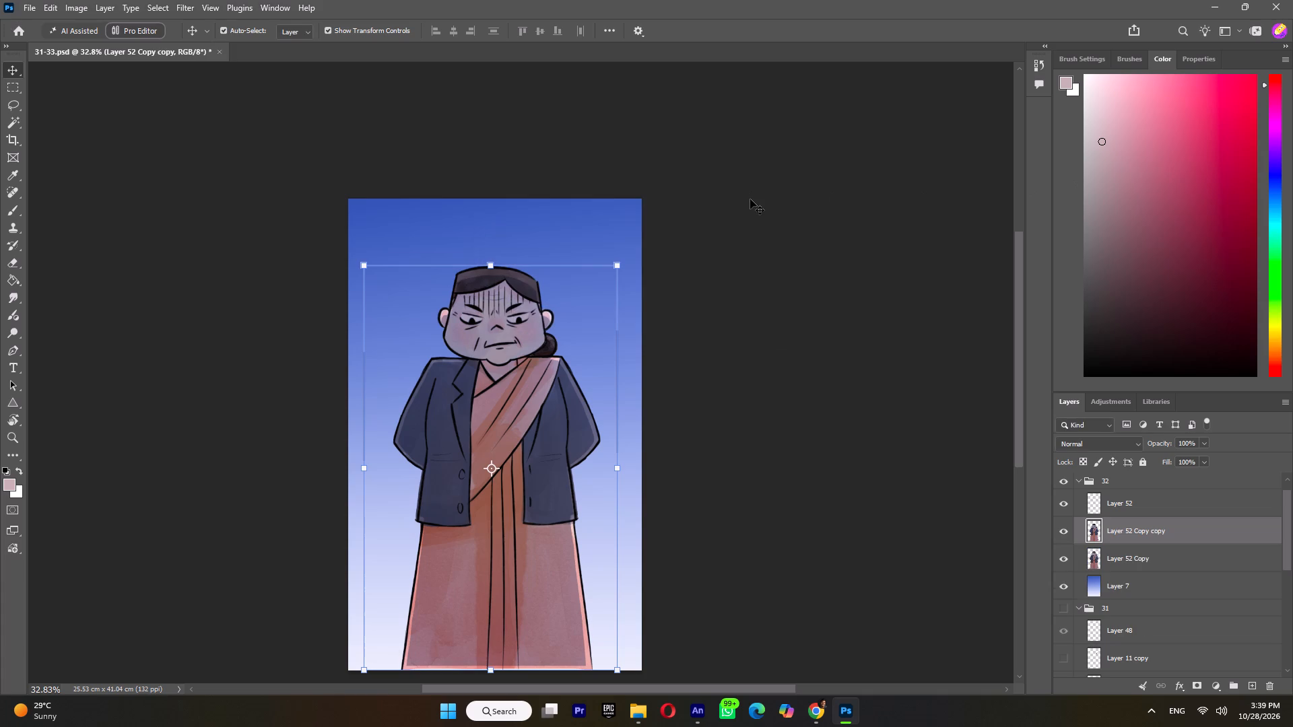
Start Puppet Warp on Layer 52 Copy copy and pin the skirt hem's two corners and middle, the waist and the neck.
left_click(53, 7)
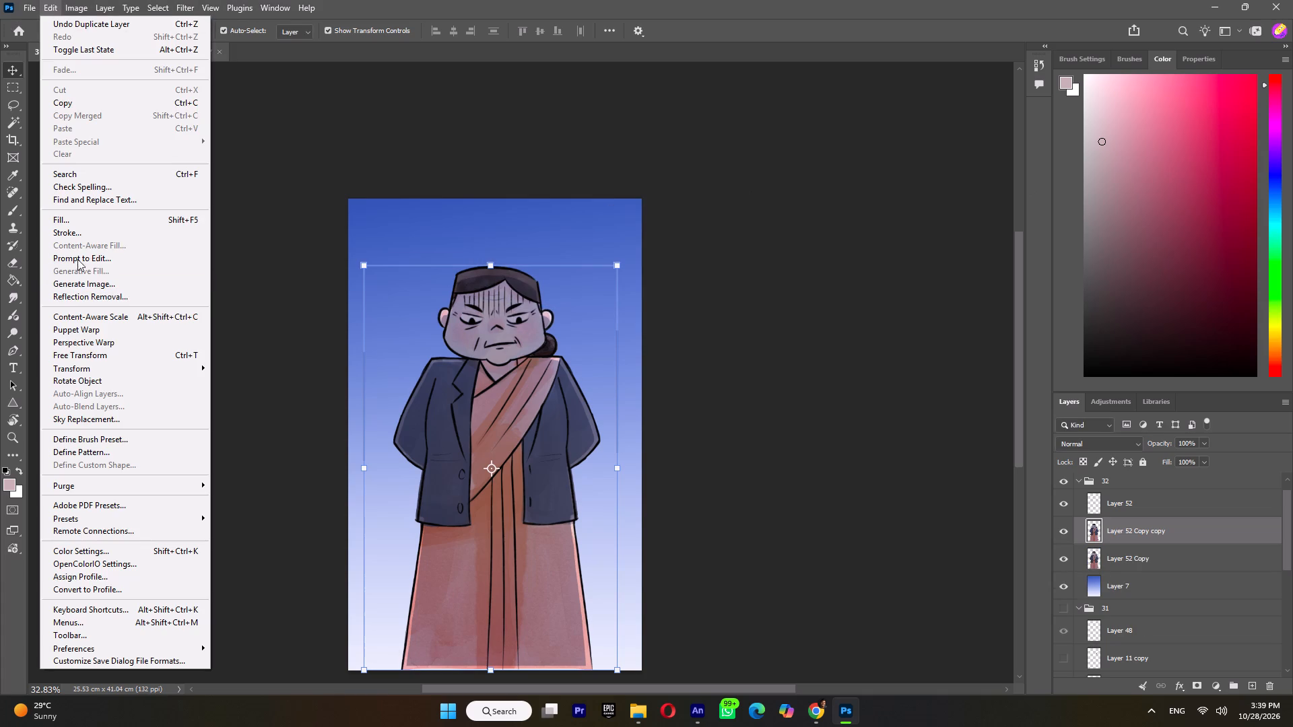
left_click(85, 331)
scroll(550, 353, "down", 3)
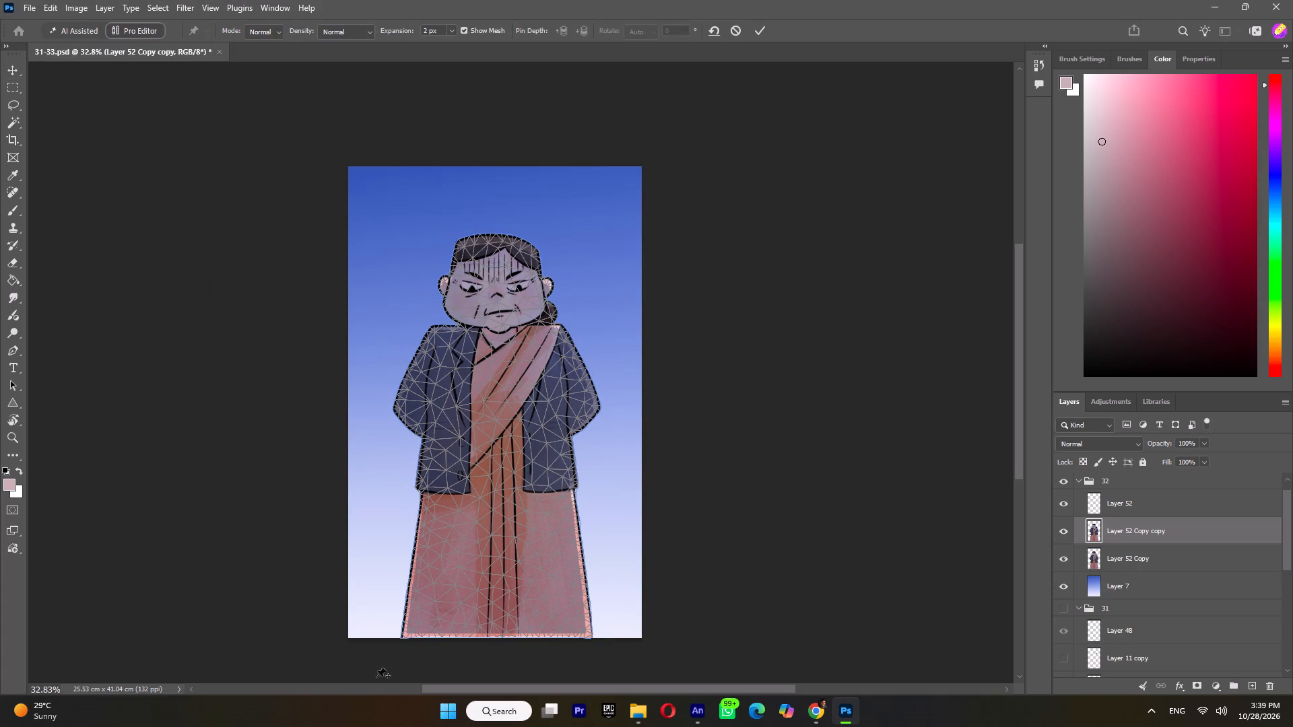
left_click(413, 631)
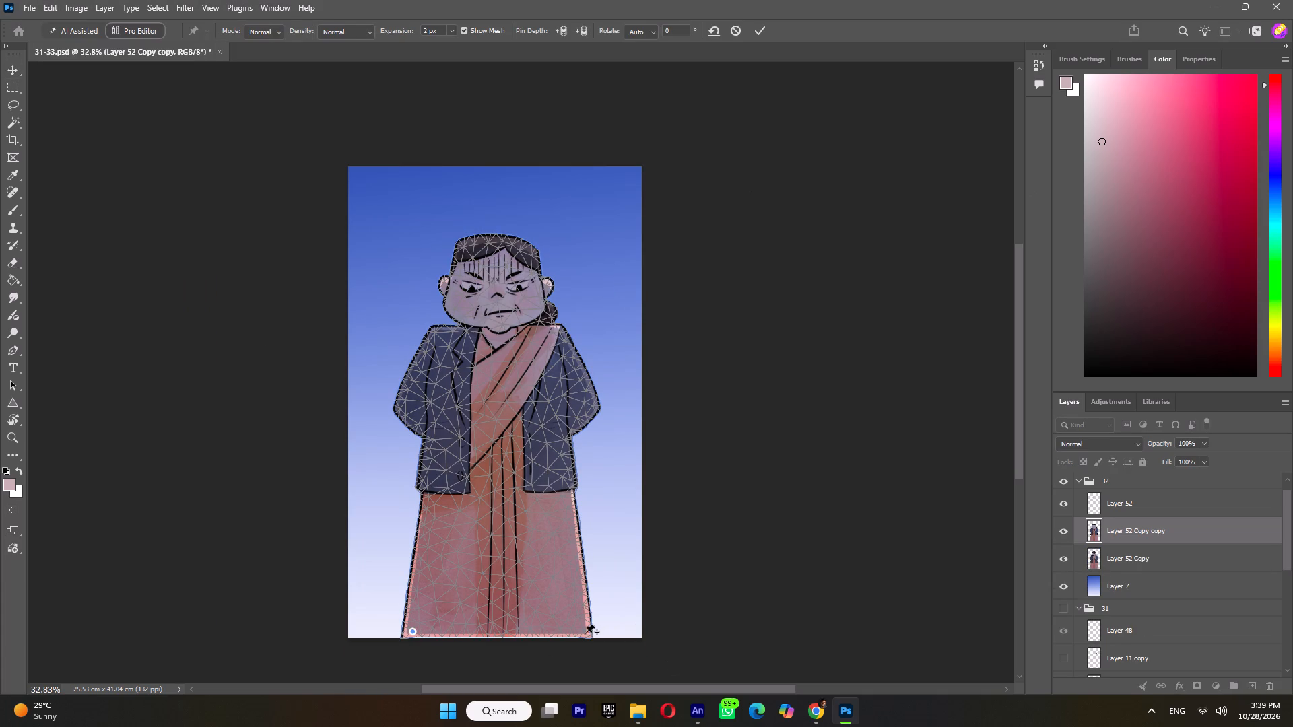
left_click(585, 633)
left_click(504, 635)
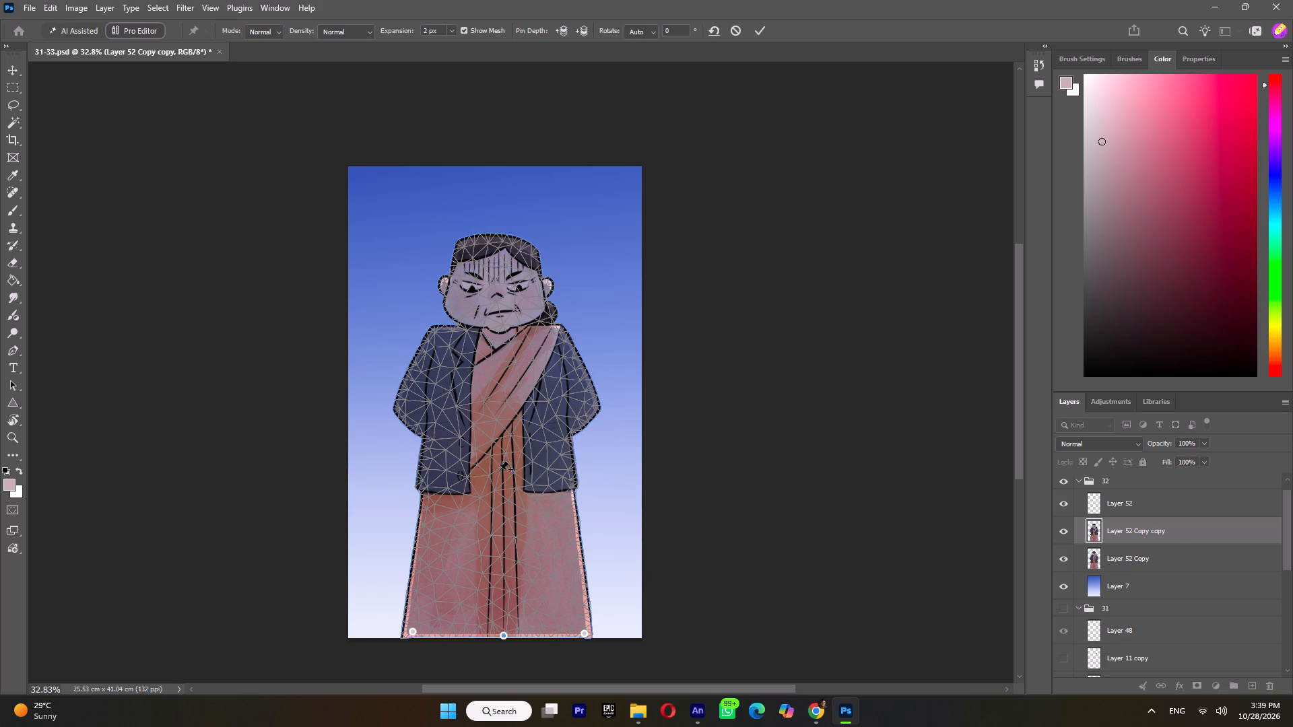
left_click(499, 458)
left_click(499, 337)
Pull the figure's neck down slightly and lower the head with a new pin on the forehead.
scroll(499, 337, "up", 4, "ctrl")
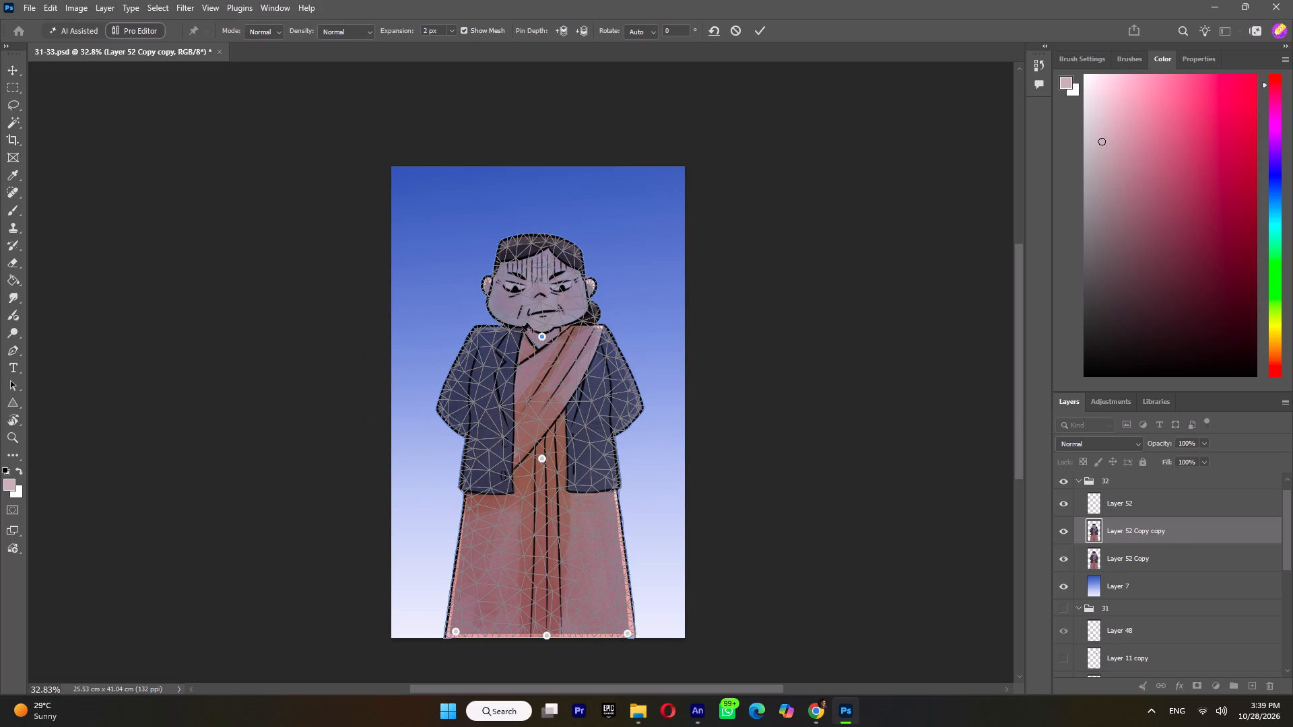
scroll(541, 337, "up", 9, "alt")
left_click_drag(543, 336, 543, 342)
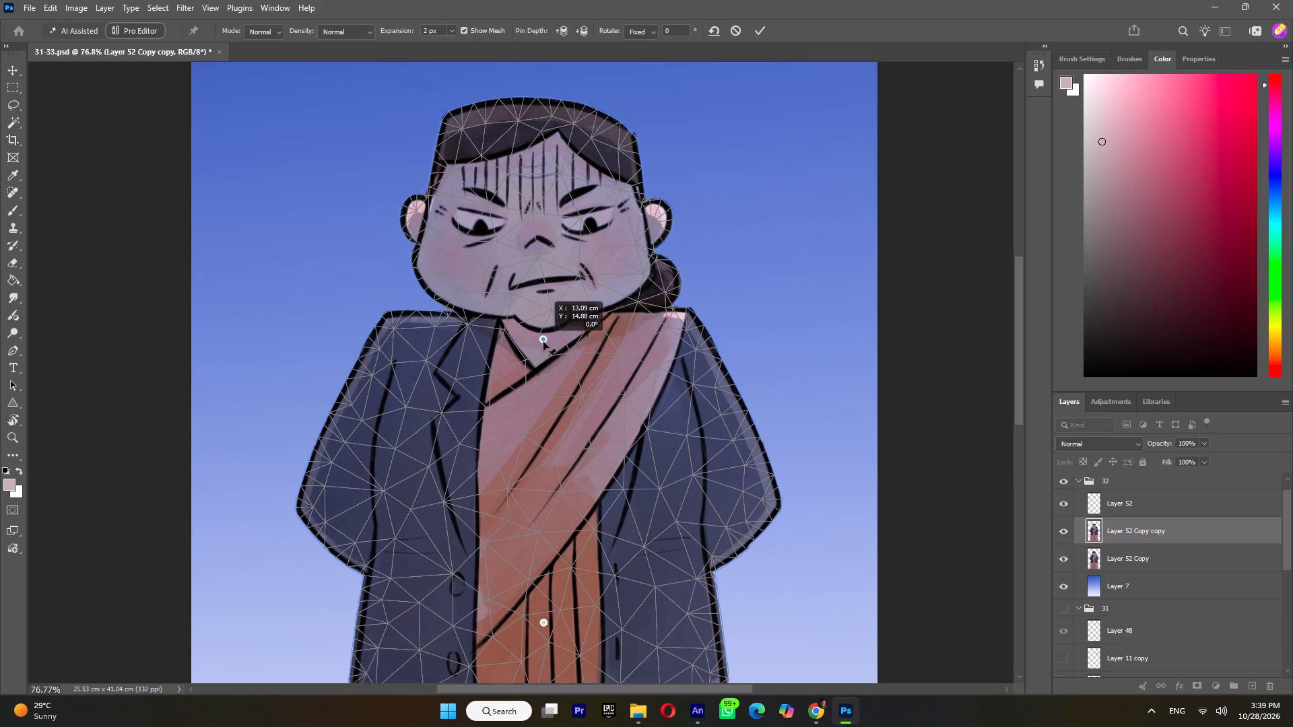
left_click_drag(543, 342, 543, 343)
left_click(544, 197)
left_click_drag(545, 197, 545, 203)
Pin both elbows and shoulders, spread the elbows outward and raise the shoulders slightly, then apply the warp and compare it with the original pose.
left_click(746, 502)
left_click(746, 502)
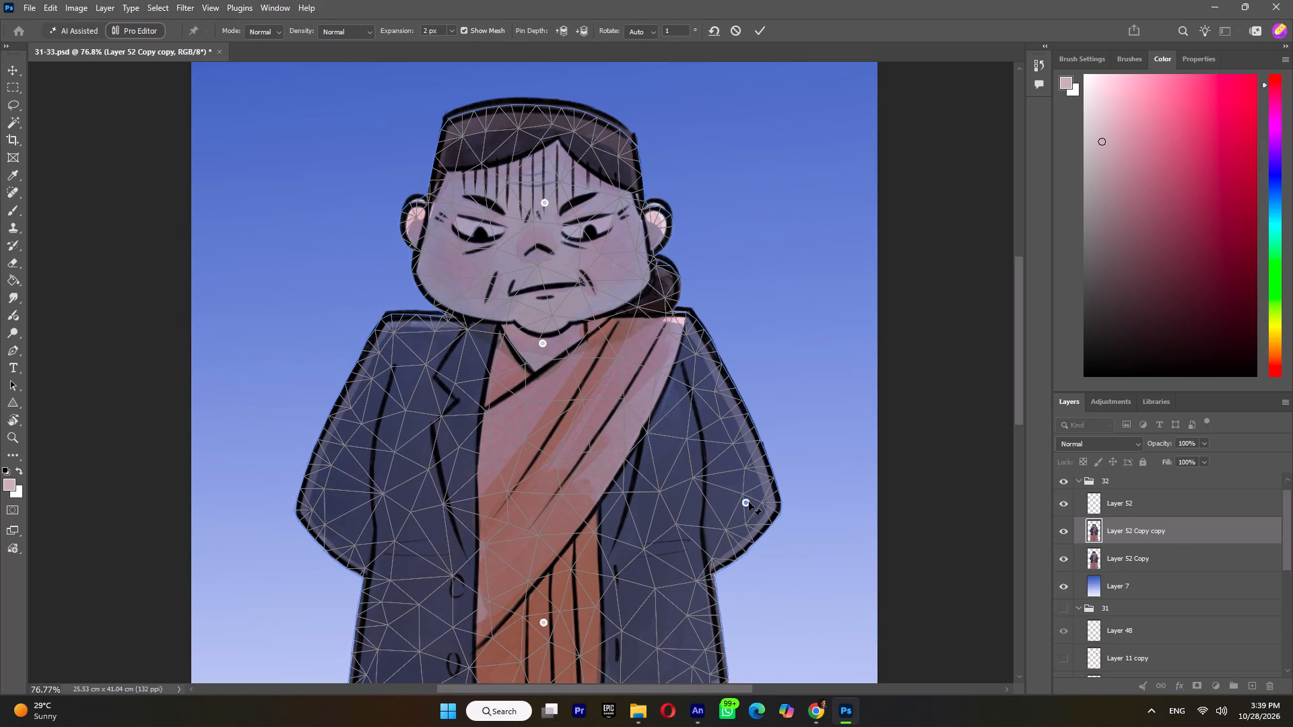
left_click(315, 501)
left_click_drag(314, 504, 308, 497)
left_click(403, 336)
left_click_drag(402, 337, 403, 331)
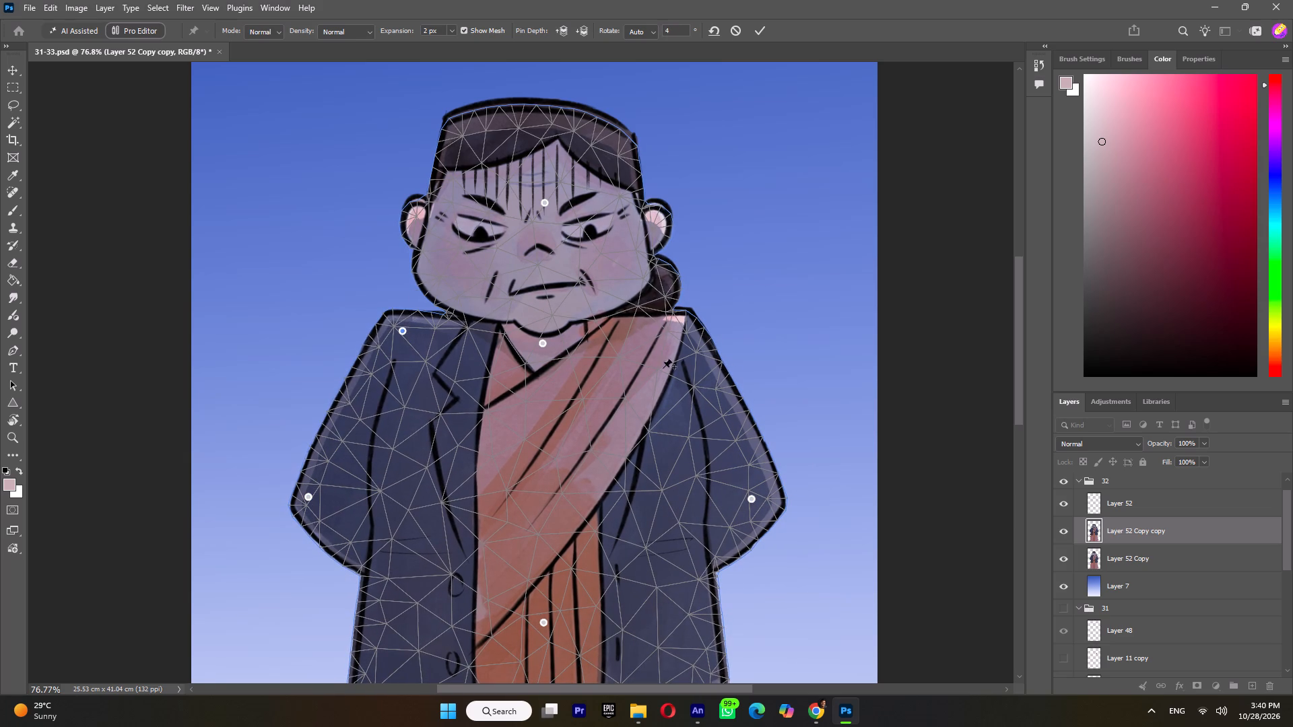
left_click(677, 357)
left_click(677, 357)
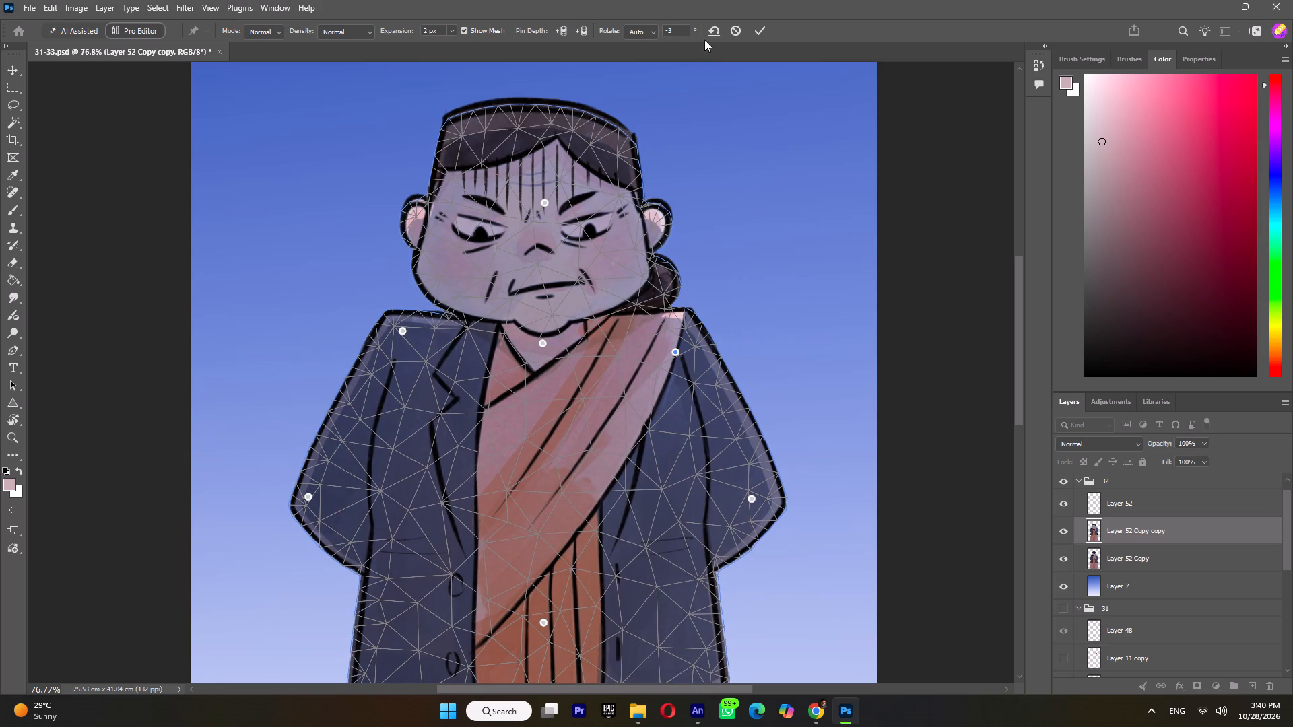
left_click(758, 29)
left_click(1068, 535)
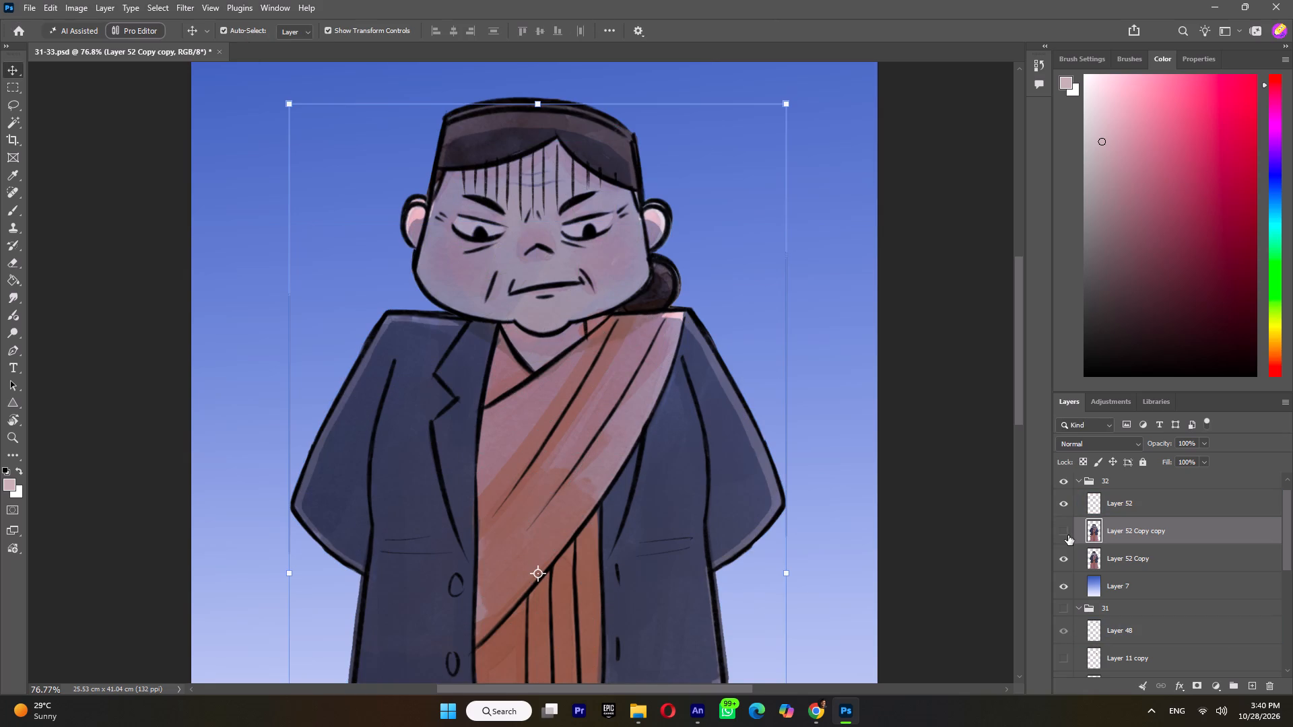
left_click(1068, 535)
left_click(1068, 535)
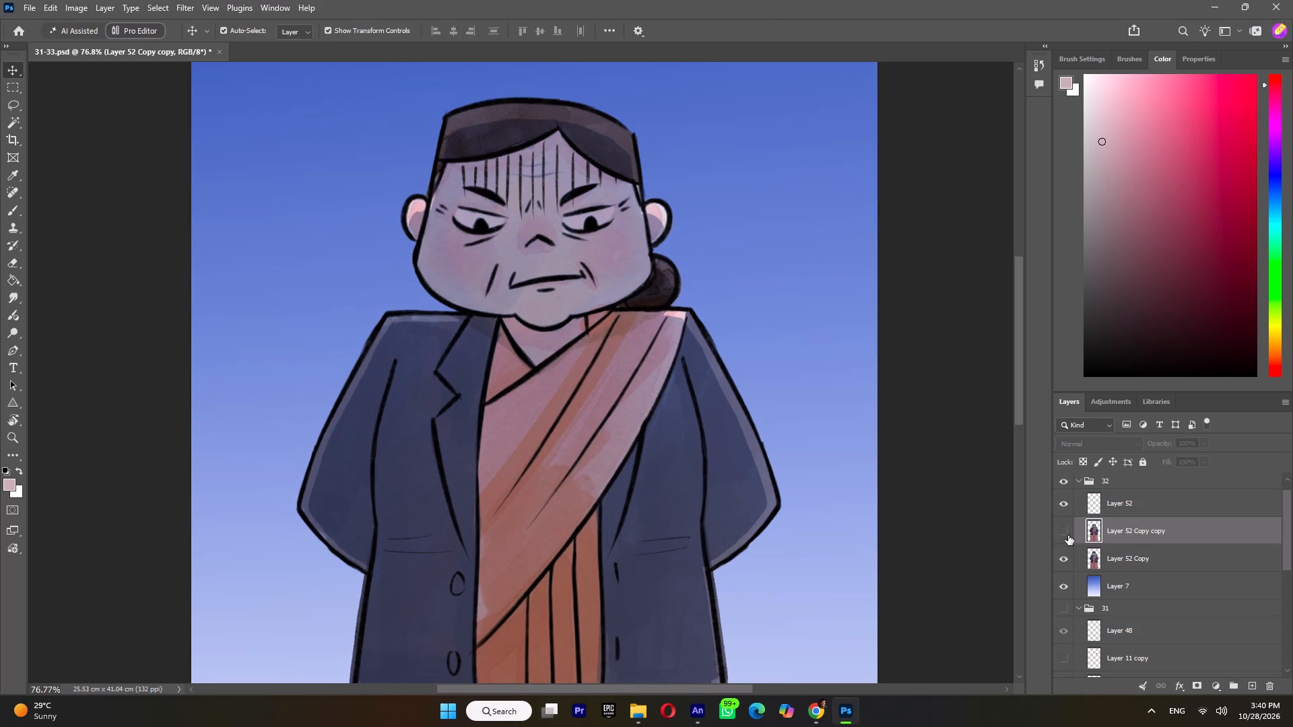
left_click(1068, 535)
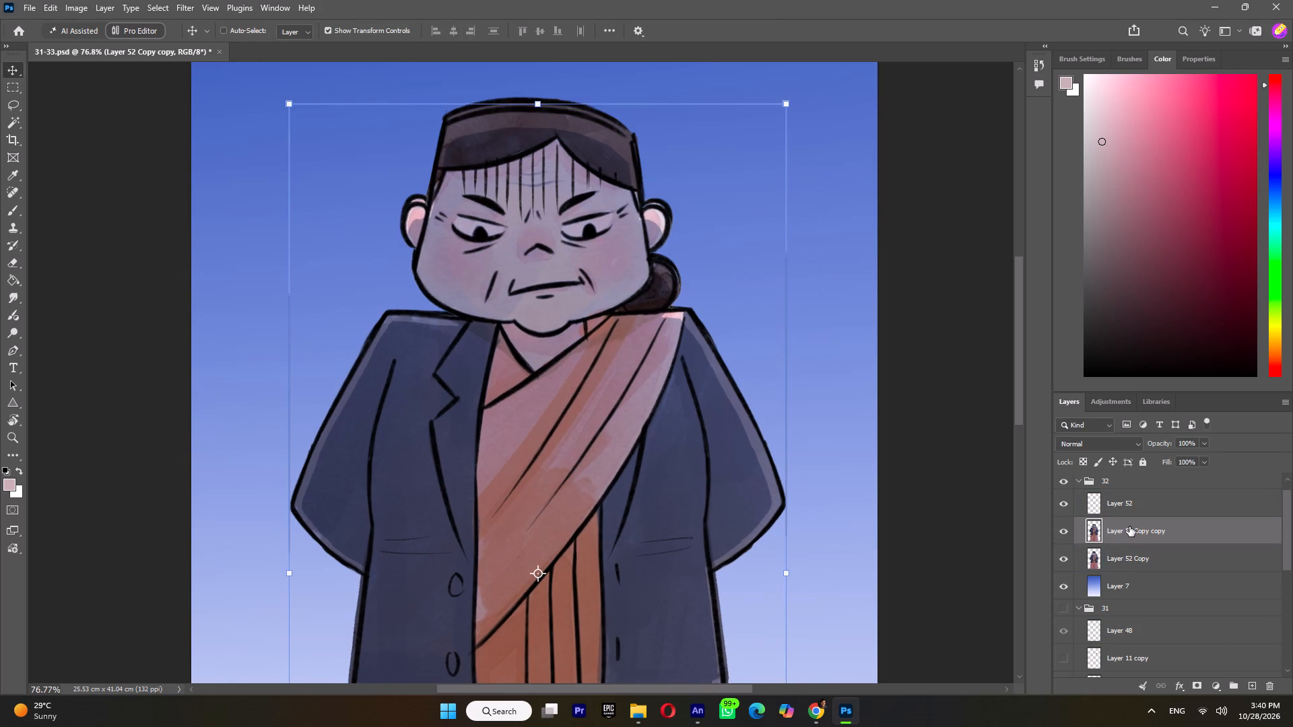
Puppet-warp Layer 52 Copy copy again, pinning the skirt below both jacket hems, both shoulders and the chin.
left_click(55, 7)
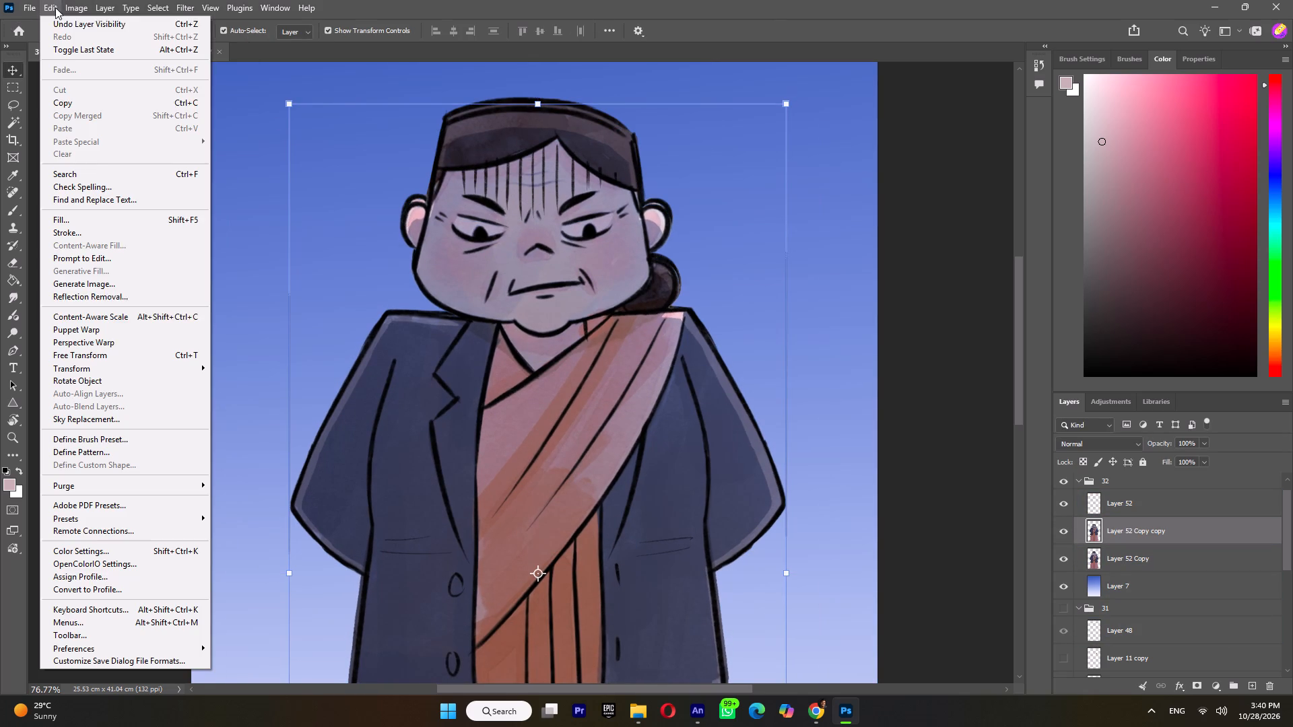
left_click(100, 325)
scroll(657, 211, "down", 5, "ctrl")
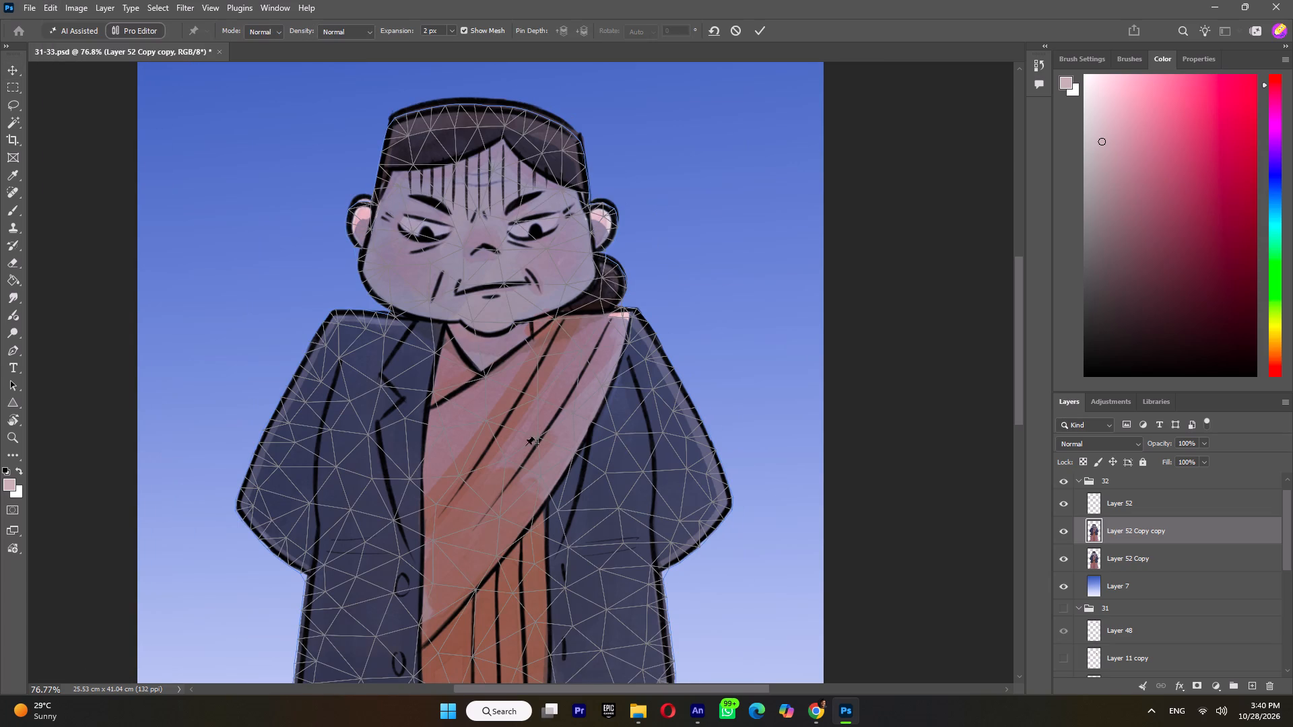
scroll(533, 299, "down", 6)
left_click(345, 644)
left_click(618, 639)
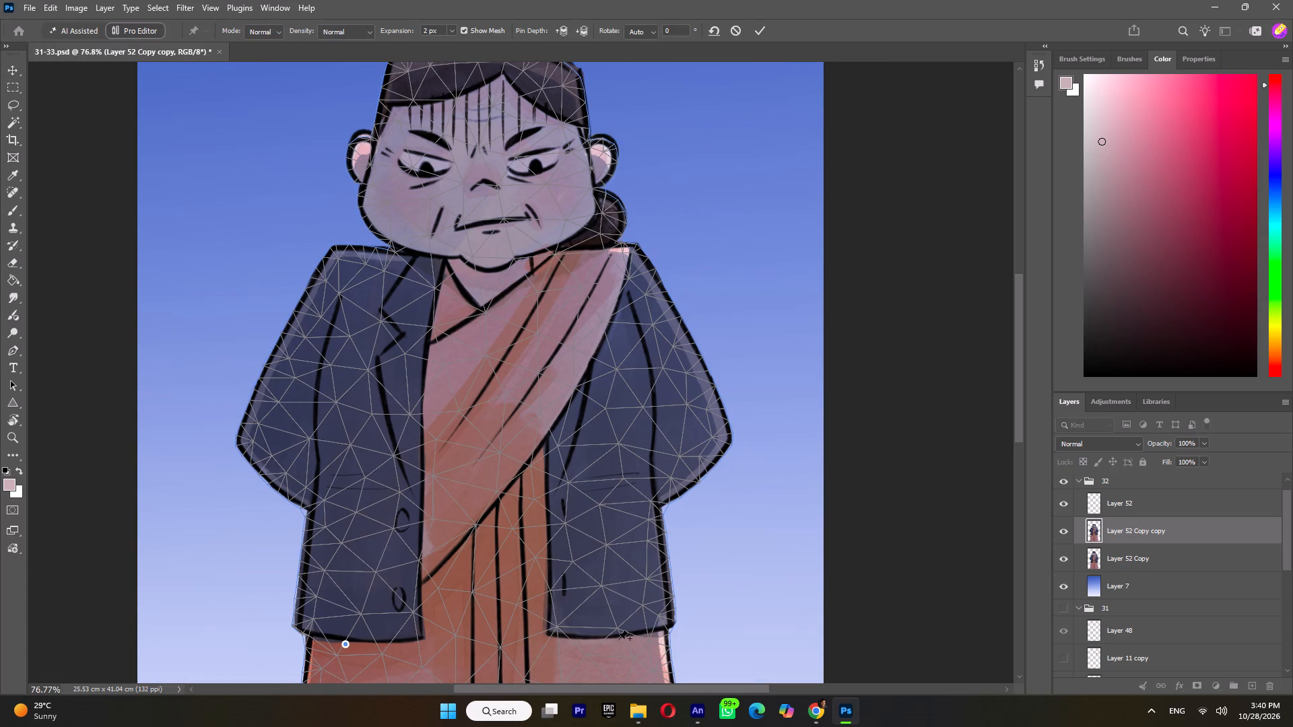
left_click(352, 279)
left_click(611, 280)
left_click(490, 248)
Raise the forehead slightly with a new pin, apply the warp and check the copy against the original figure.
scroll(492, 264, "up", 5)
left_click(483, 160)
left_click(483, 160)
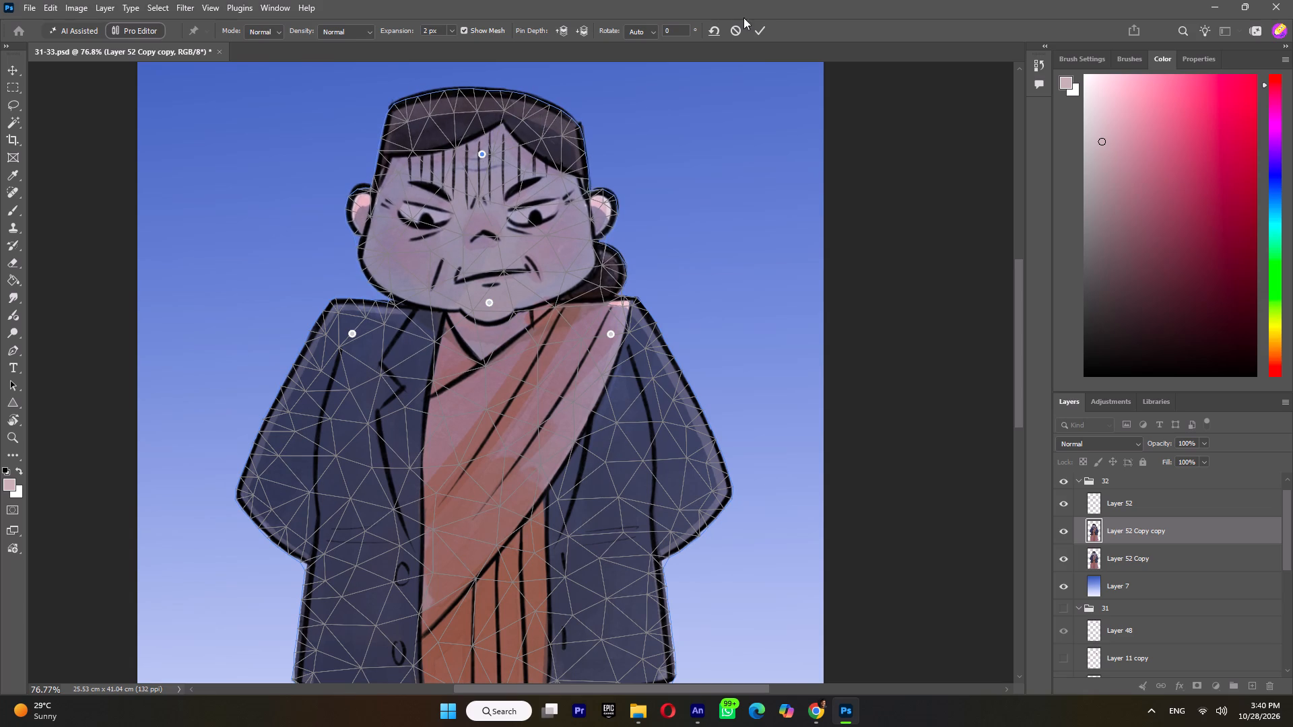
left_click(760, 26)
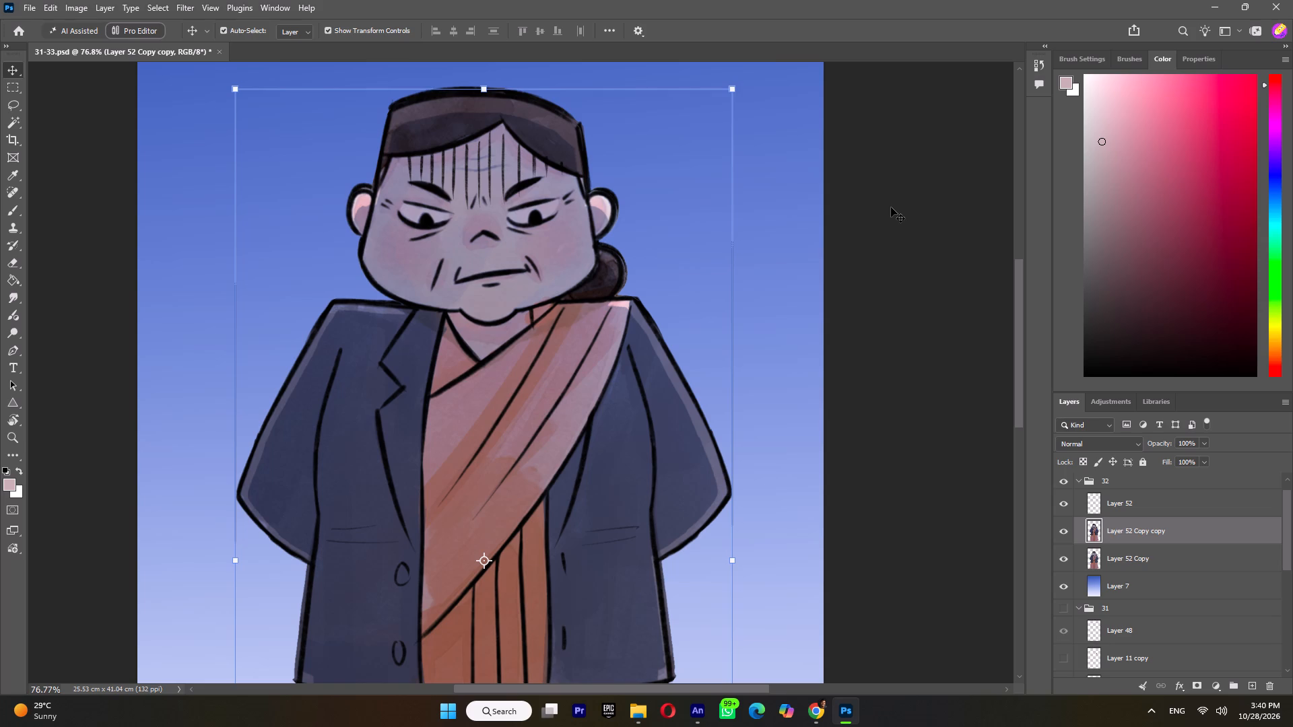
left_click(1051, 528)
left_click(1063, 534)
left_click(1063, 534)
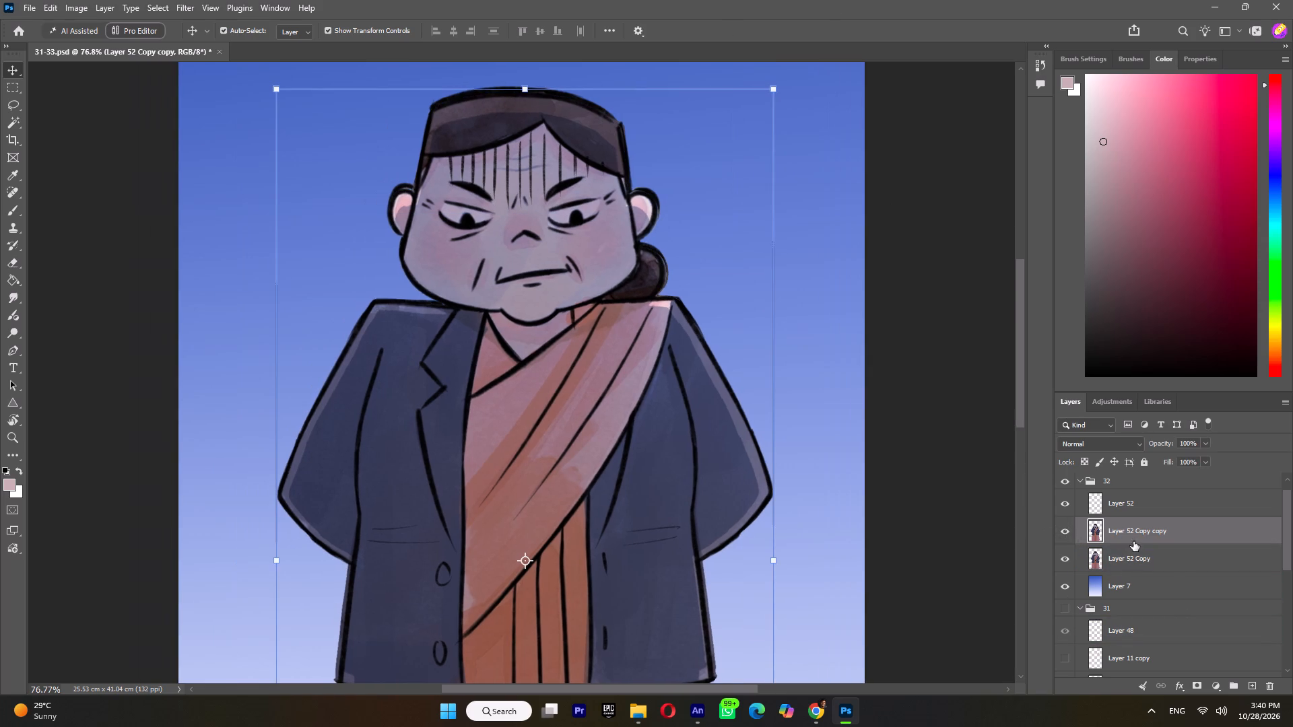
On a new layer above Layer 52 Copy copy, paint a closed eyelid over the woman's right eye in sampled skin colour with the 10 px Kyle's Drawing Box brush.
left_click(1256, 686)
scroll(470, 160, "up", 5, "alt")
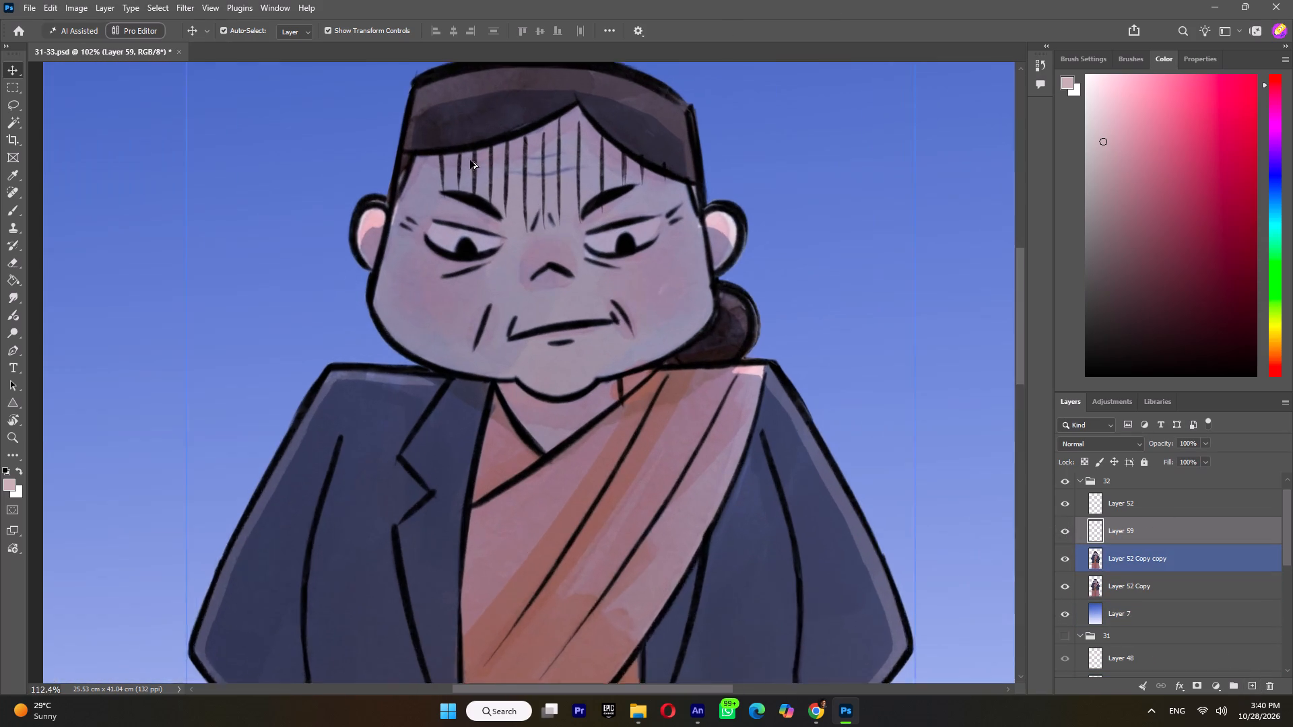
scroll(485, 202, "up", 1, "alt")
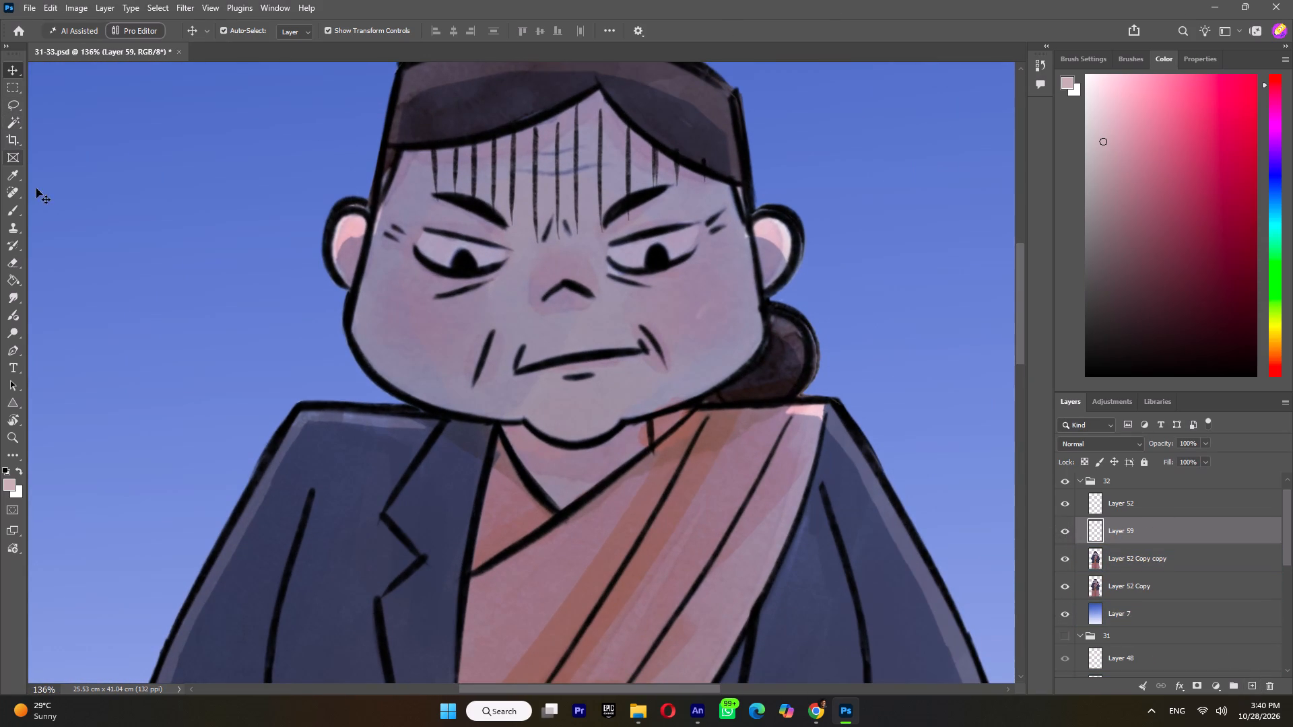
key("i")
left_click(438, 217)
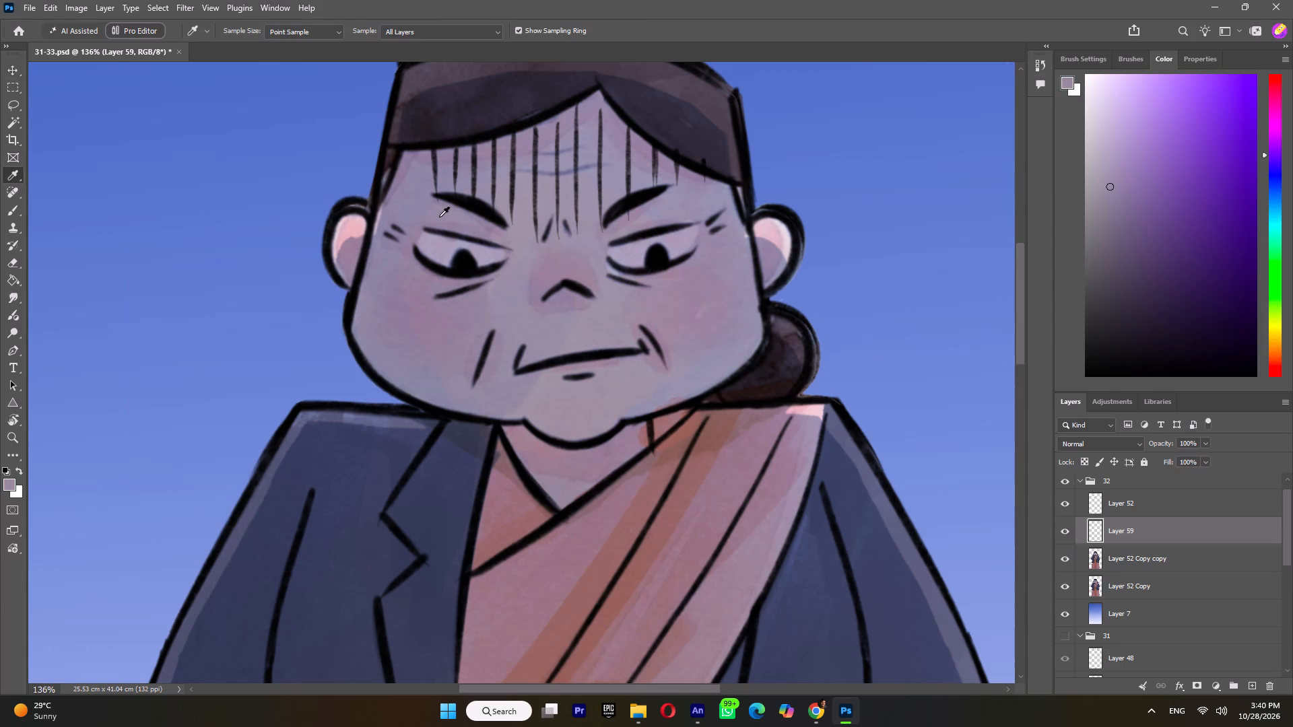
key("b")
left_click_drag(451, 229, 435, 234)
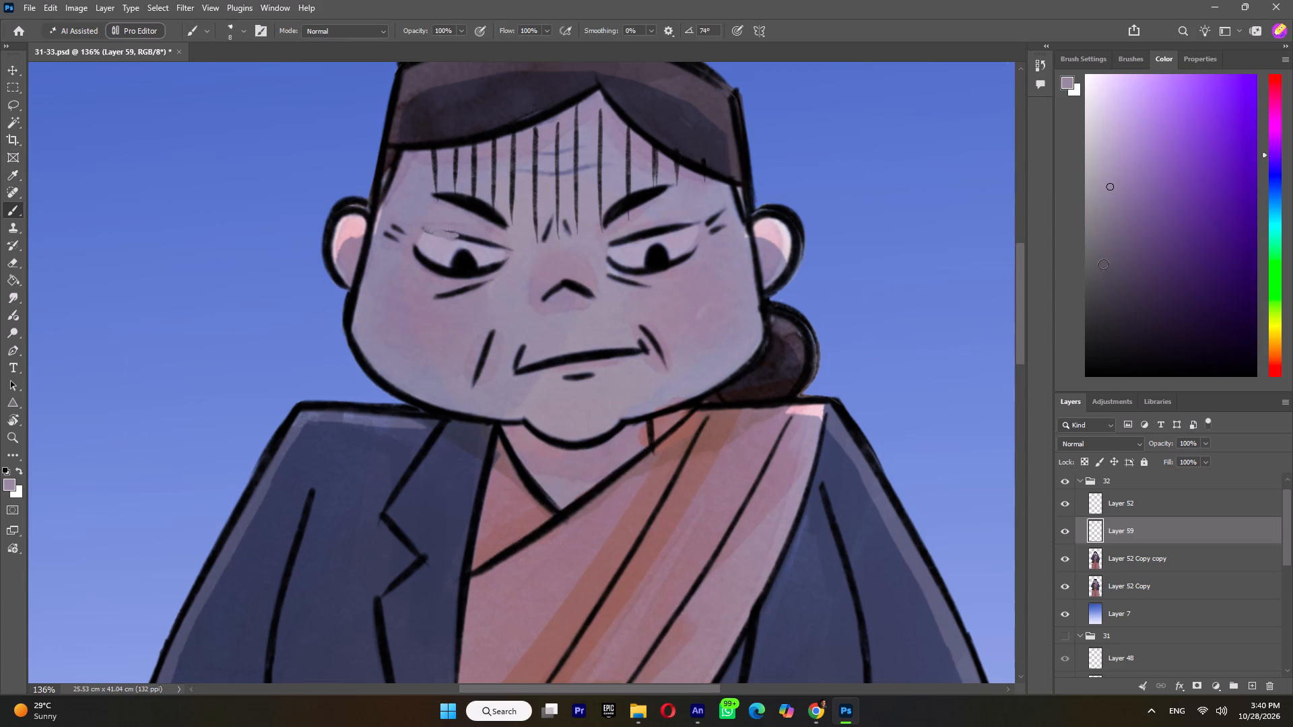
left_click(1124, 57)
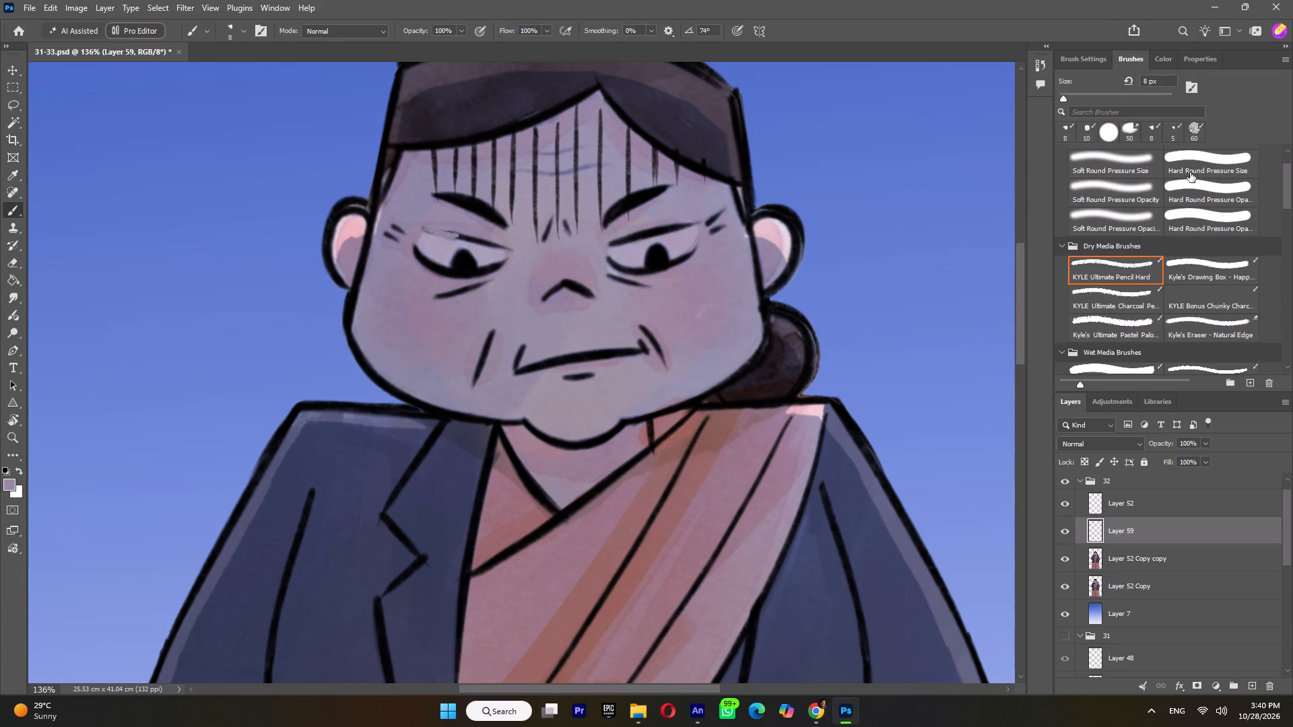
left_click(1197, 263)
left_click_drag(426, 229, 445, 233)
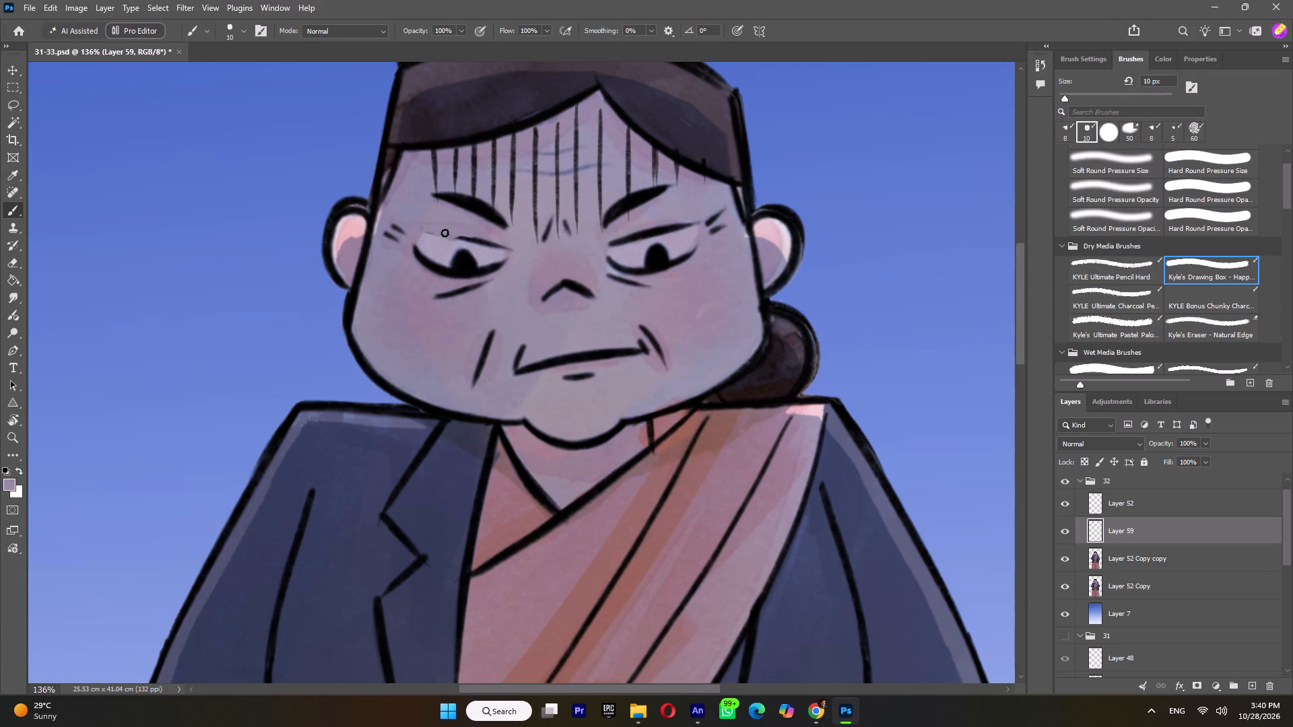
left_click_drag(445, 233, 433, 258)
left_click_drag(433, 258, 513, 251)
left_click_drag(513, 251, 466, 262)
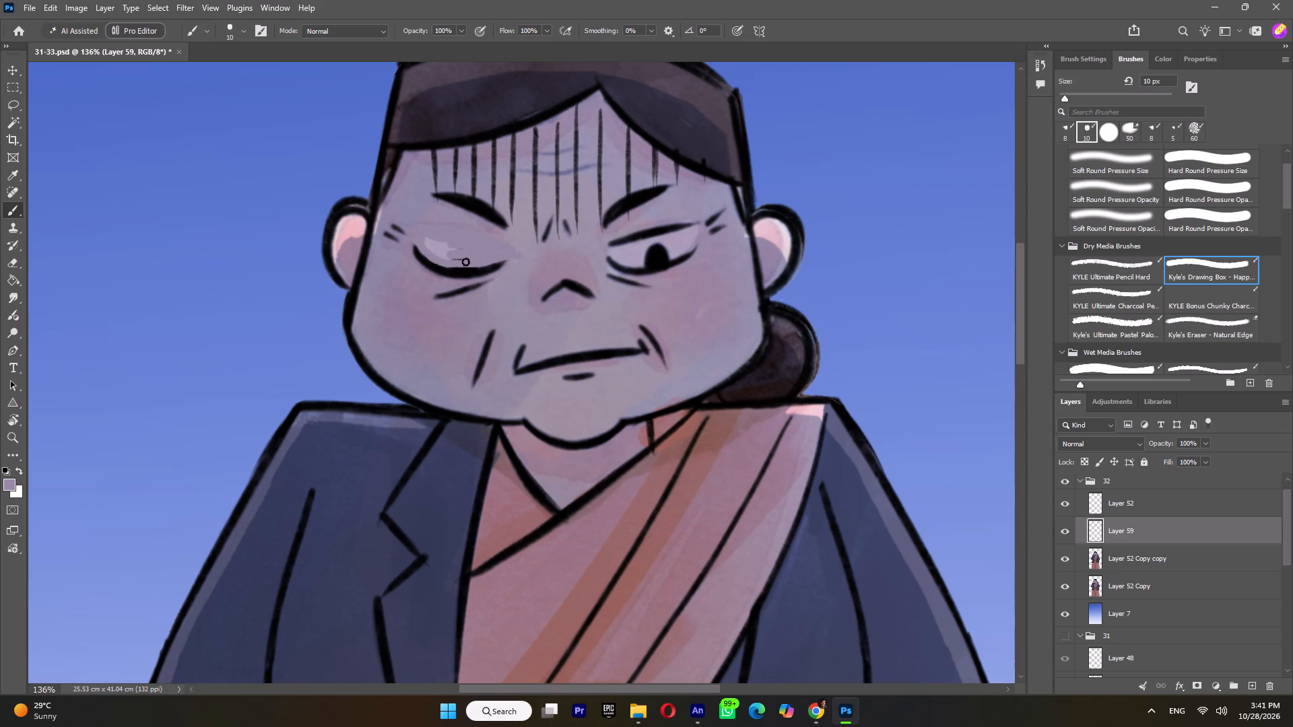
left_click_drag(466, 262, 451, 250)
Paint the same skin colour over the woman's left eye, on the hair-bun side, leaving only the lower lash line.
left_click_drag(605, 247, 667, 259)
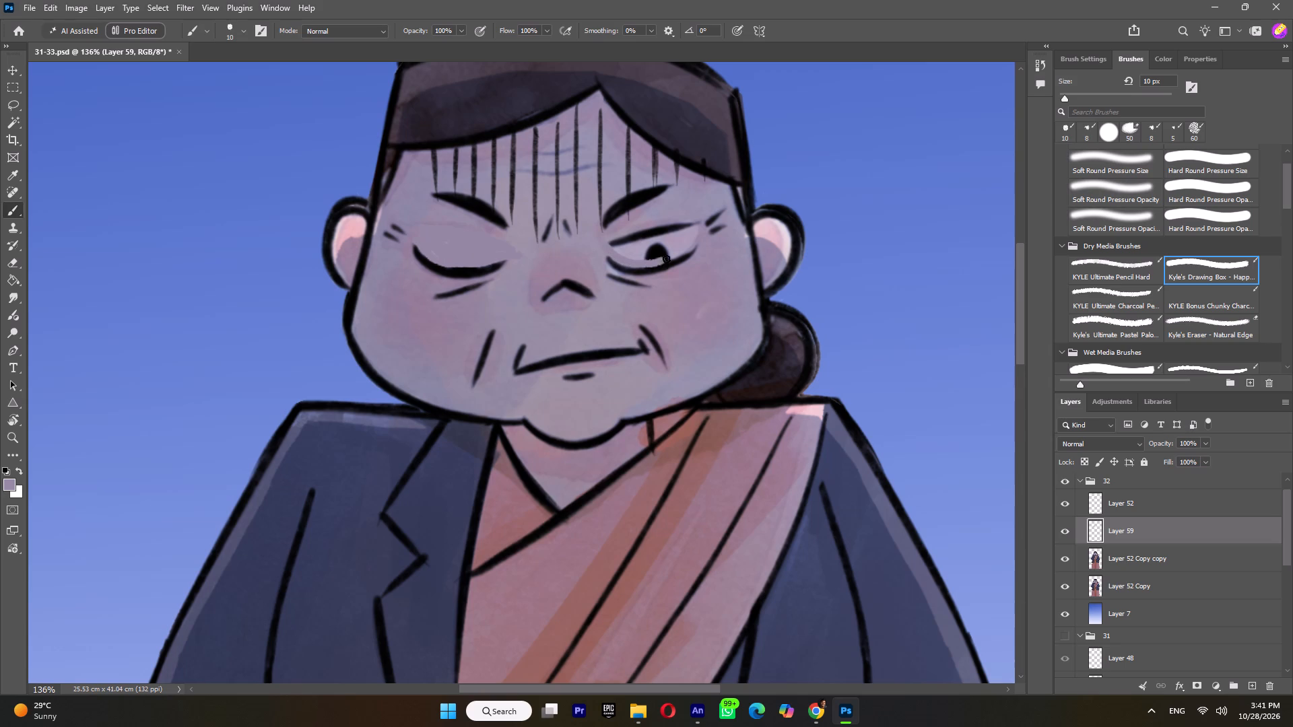
left_click_drag(667, 259, 610, 248)
left_click_drag(610, 248, 635, 263)
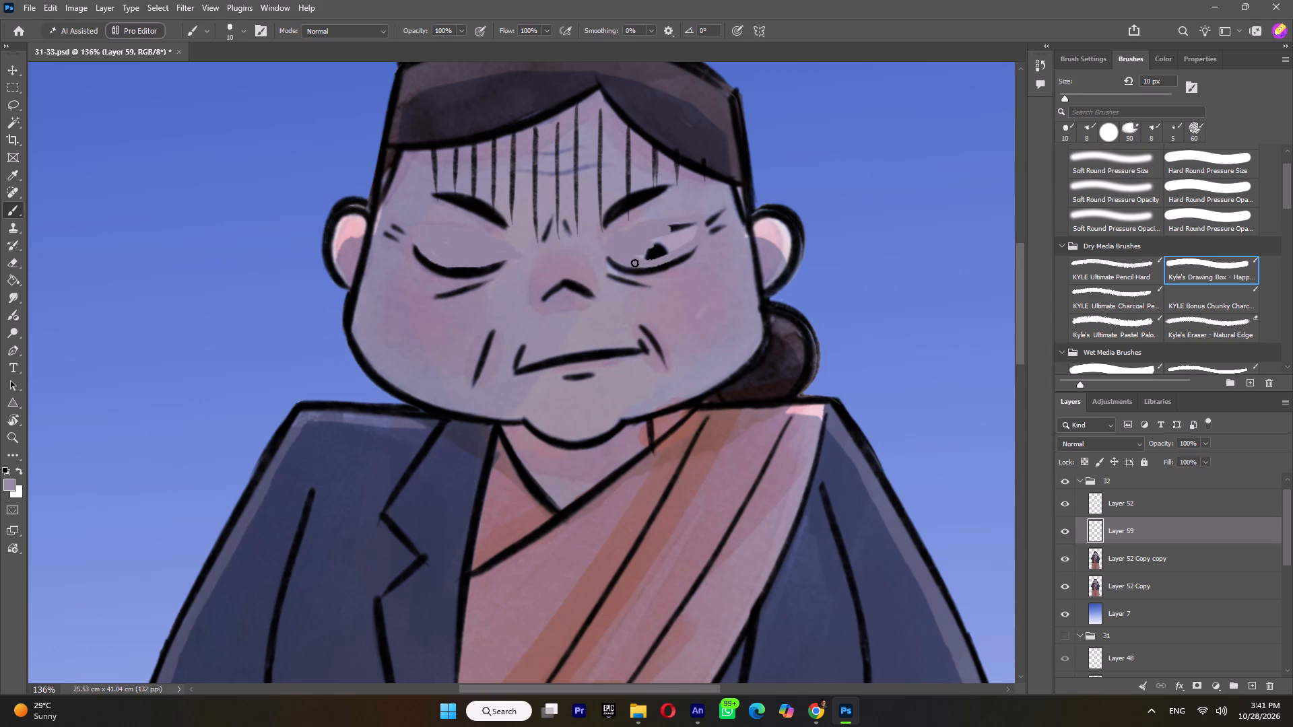
left_click_drag(635, 263, 688, 234)
left_click_drag(688, 234, 688, 225)
Save 31-33.psd with the finished closed-eye layer.
scroll(793, 390, "down", 10, "alt")
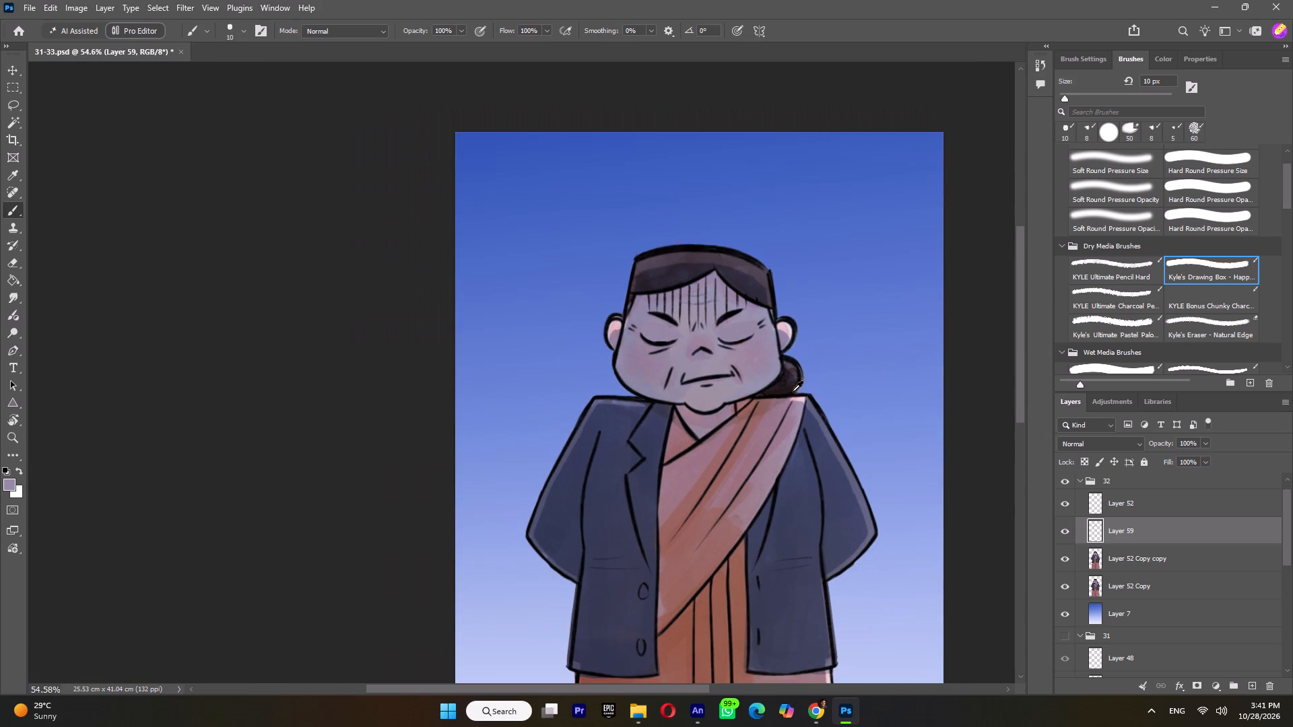
key("ctrl+s")
Collapse and hide group 32, and make group 33 visible.
scroll(1153, 528, "up", 5)
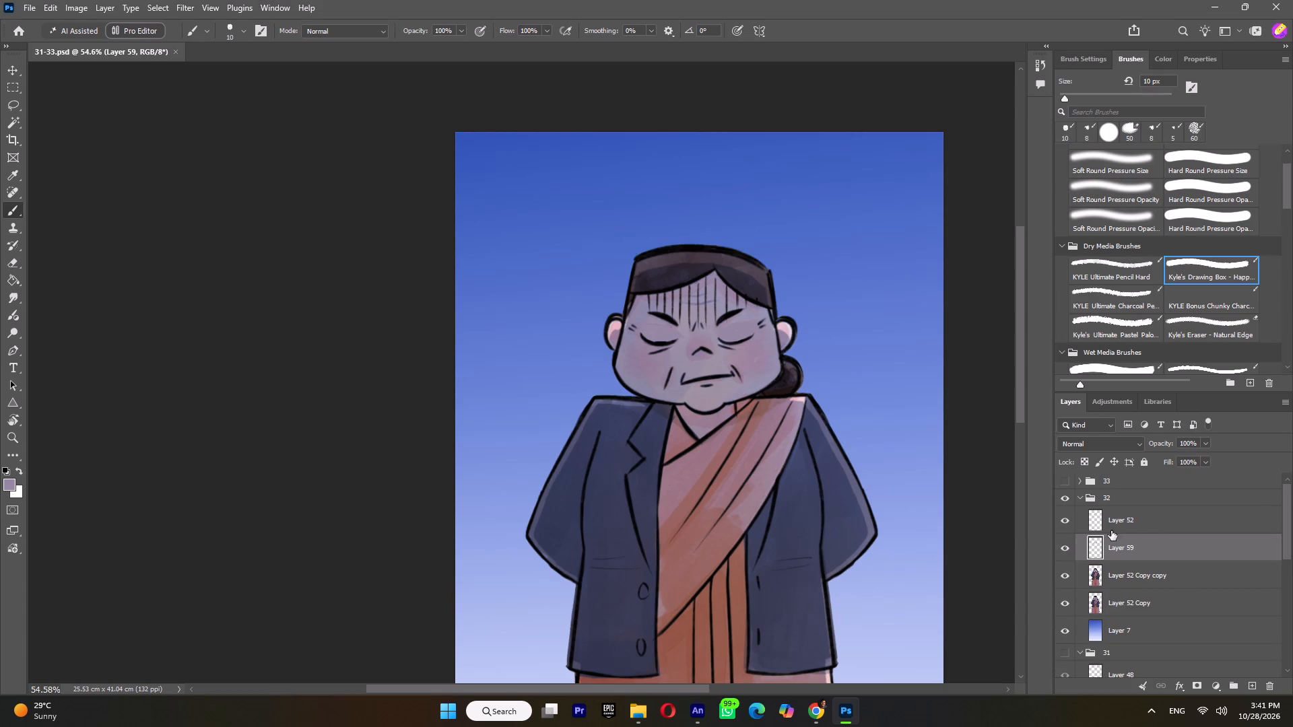
left_click(1080, 497)
left_click(1064, 499)
left_click(1064, 481)
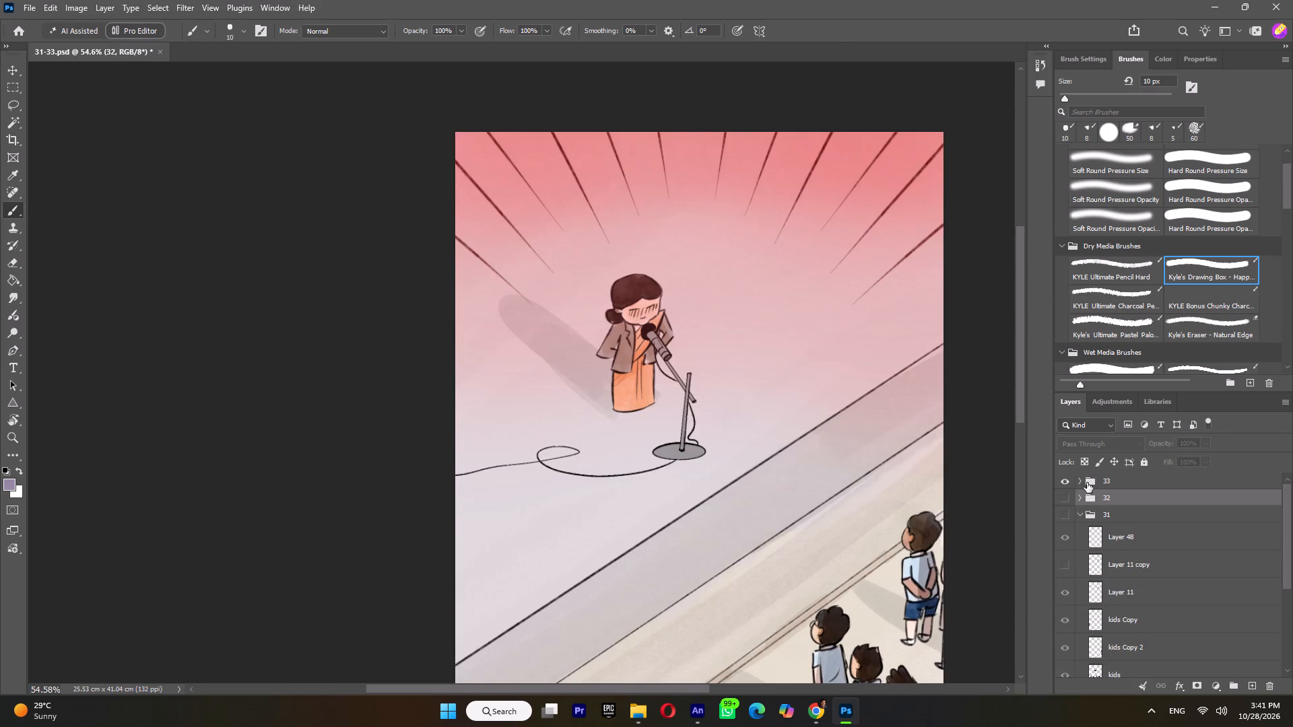
Expand group 33 and hide its speed-line layer, Layer 55, and the red gradient layer, Layer 54.
left_click(1080, 485)
left_click(1067, 510)
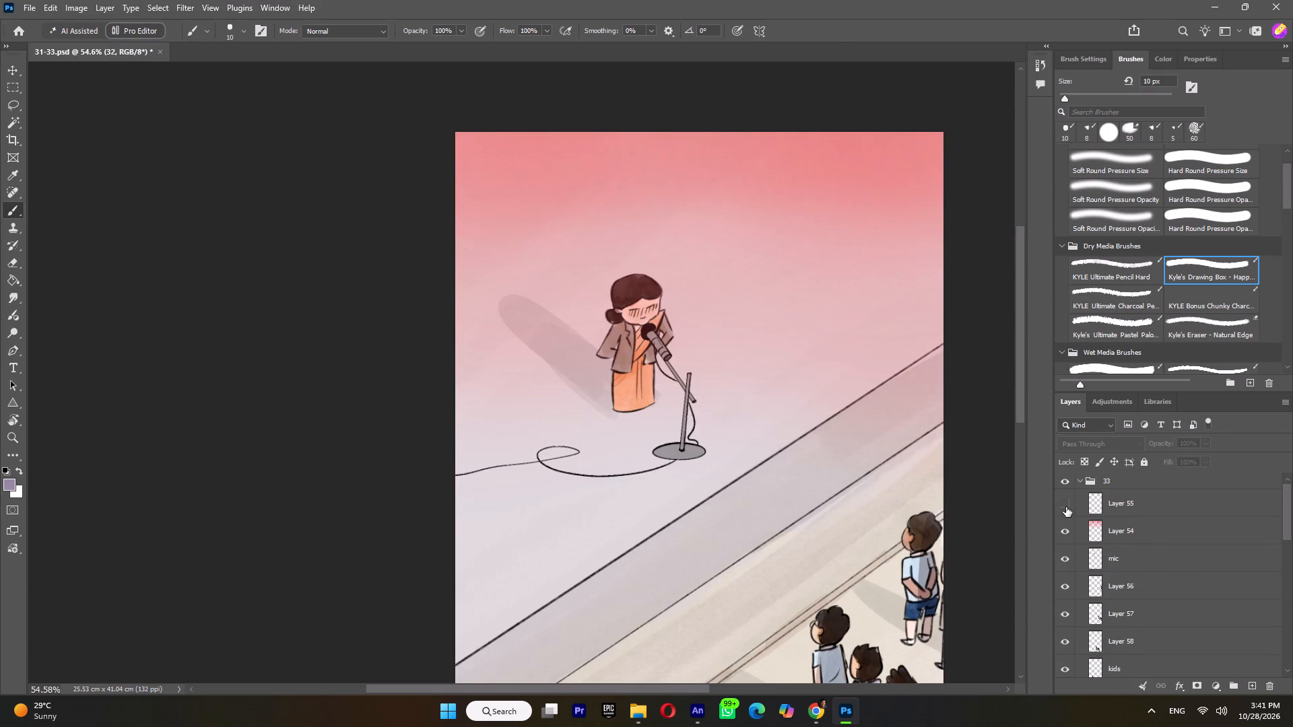
left_click(1065, 530)
Check what the mic, Layer 56, Layer 57, Layer 58, shadow and principal layers contain by switching each one's visibility off and on.
left_click(1062, 560)
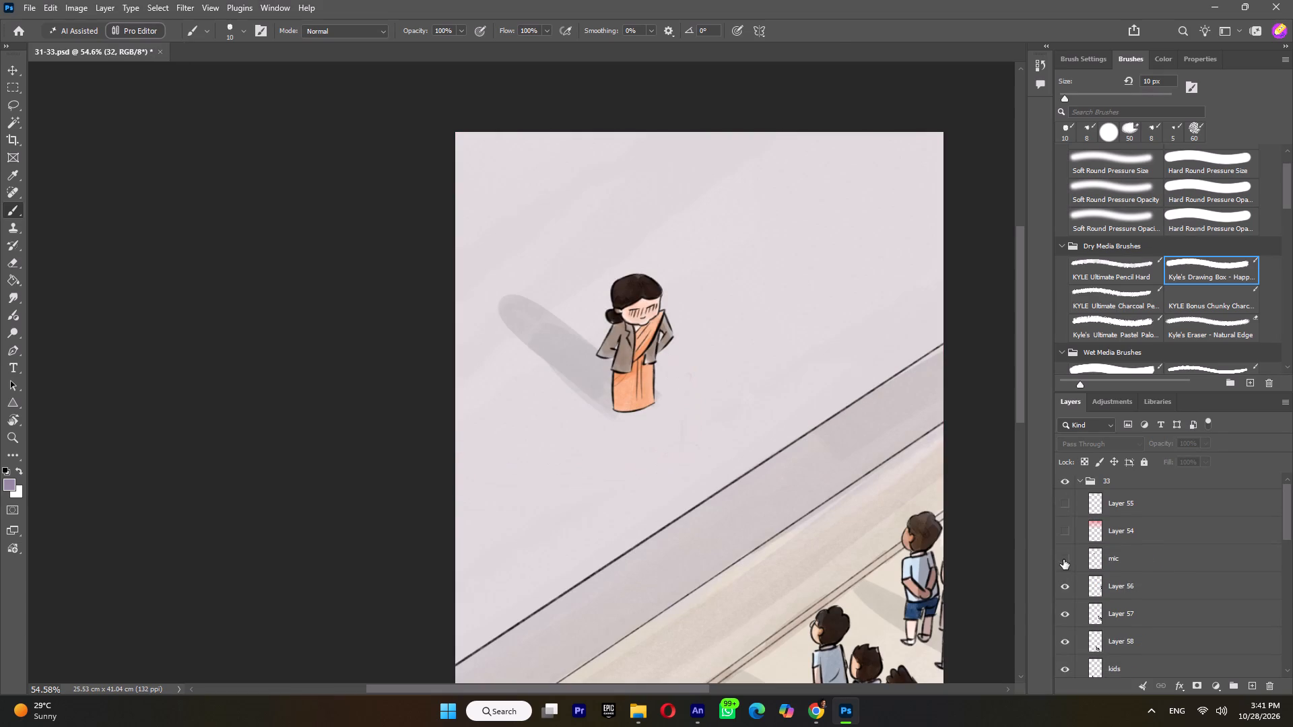
left_click(1063, 559)
left_click(1067, 590)
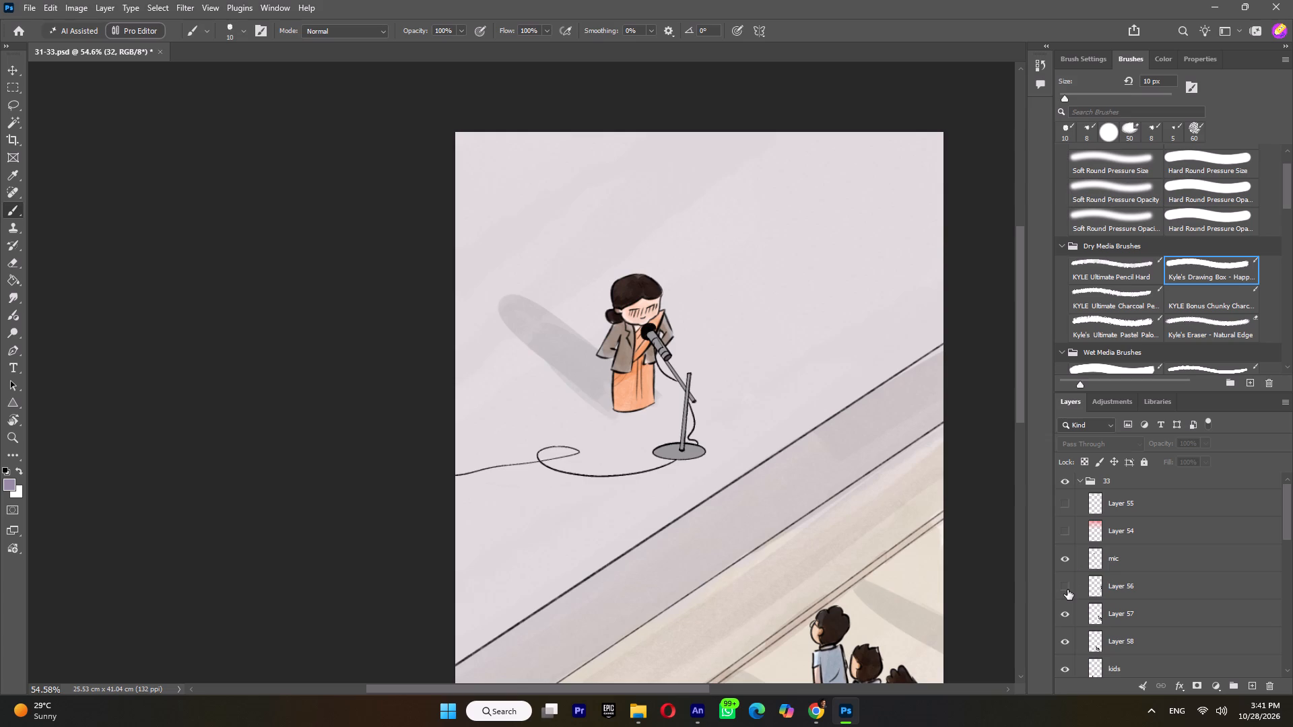
left_click(1067, 590)
left_click(1067, 613)
left_click(1067, 615)
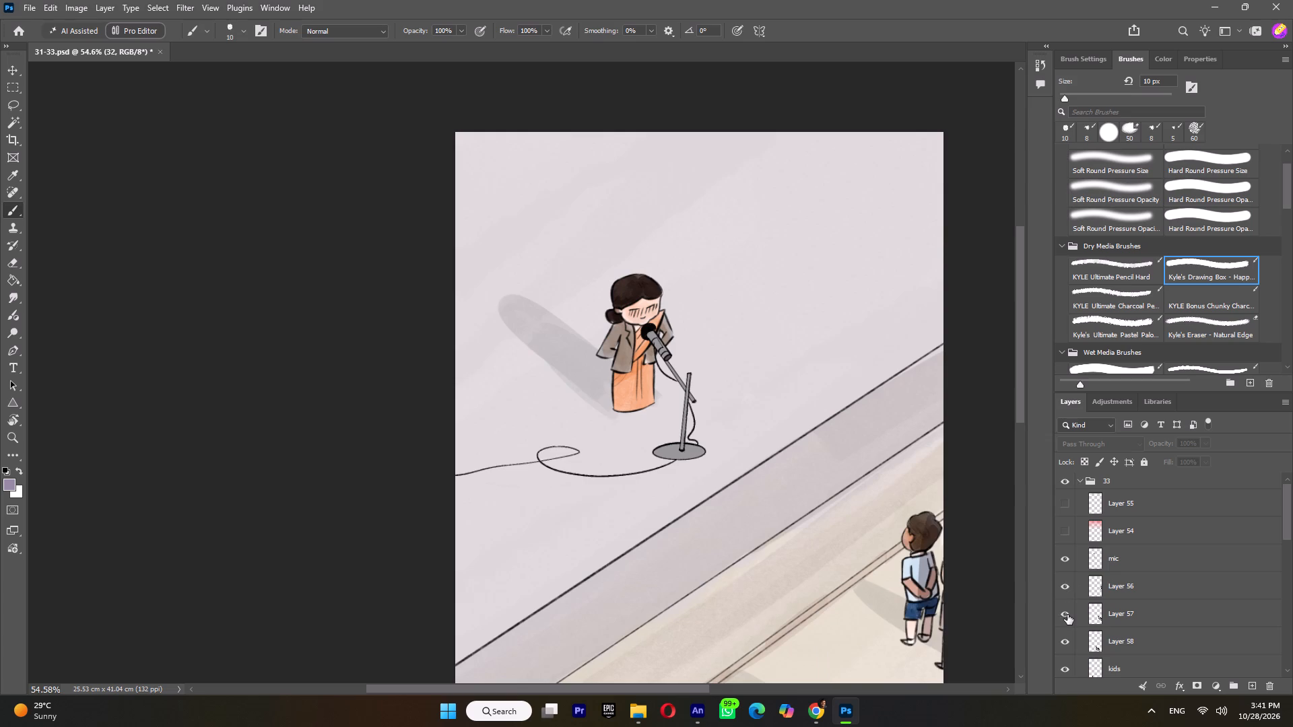
left_click(1065, 642)
left_click(1065, 642)
scroll(1075, 643, "down", 2)
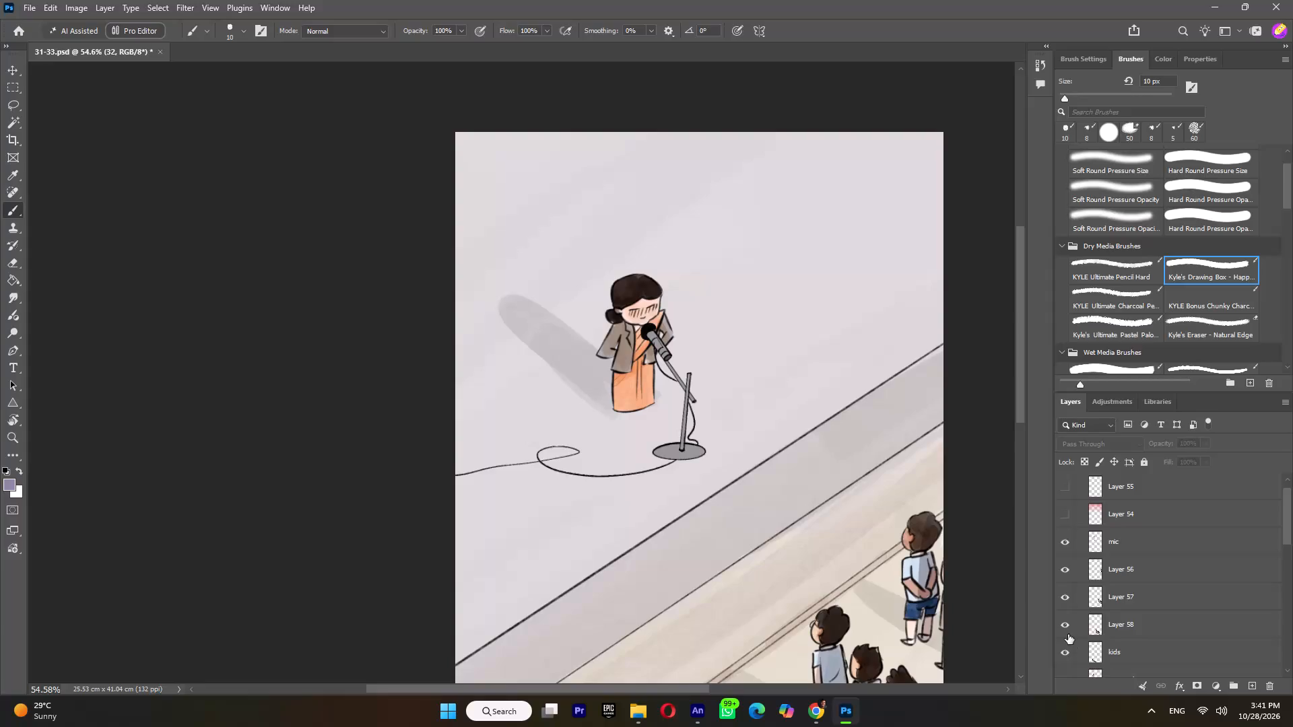
scroll(1068, 633, "down", 3)
left_click(1069, 644)
left_click(1068, 641)
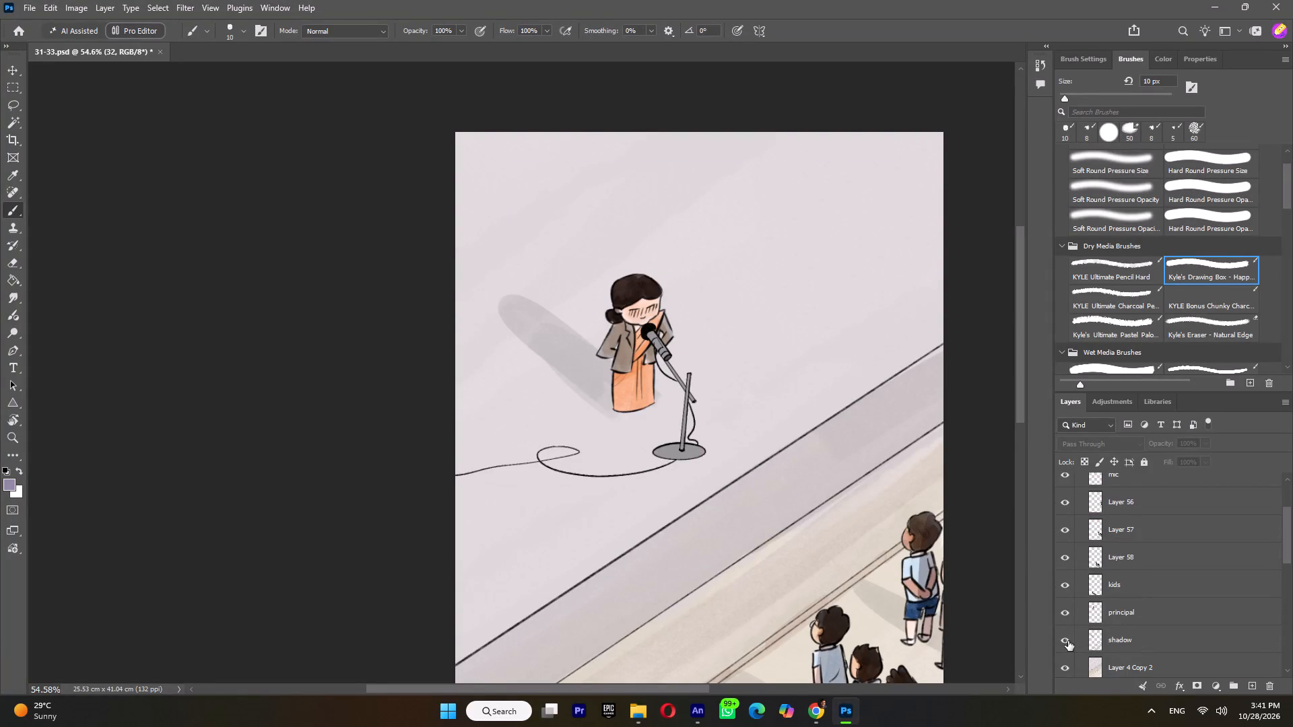
left_click(1063, 602)
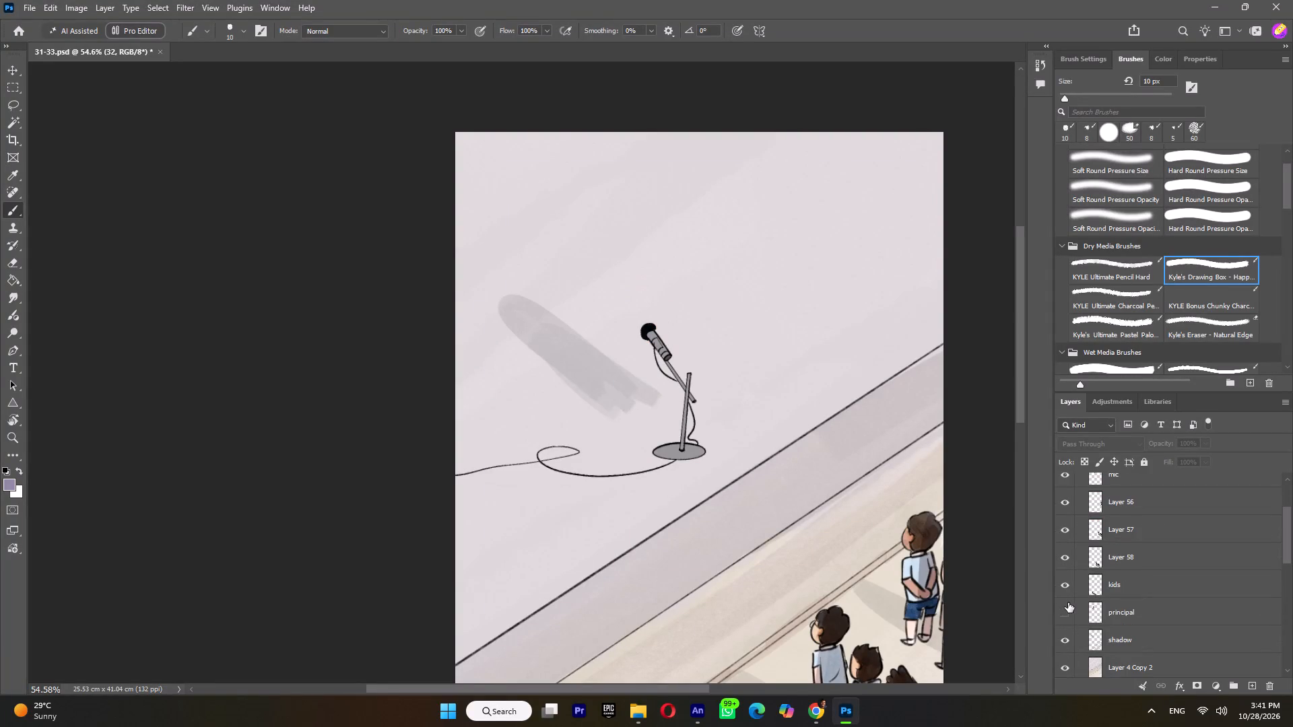
left_click(1062, 612)
Duplicate the principal layer in group 33, keeping the default copy name.
left_click(1126, 615)
right_click(1126, 615)
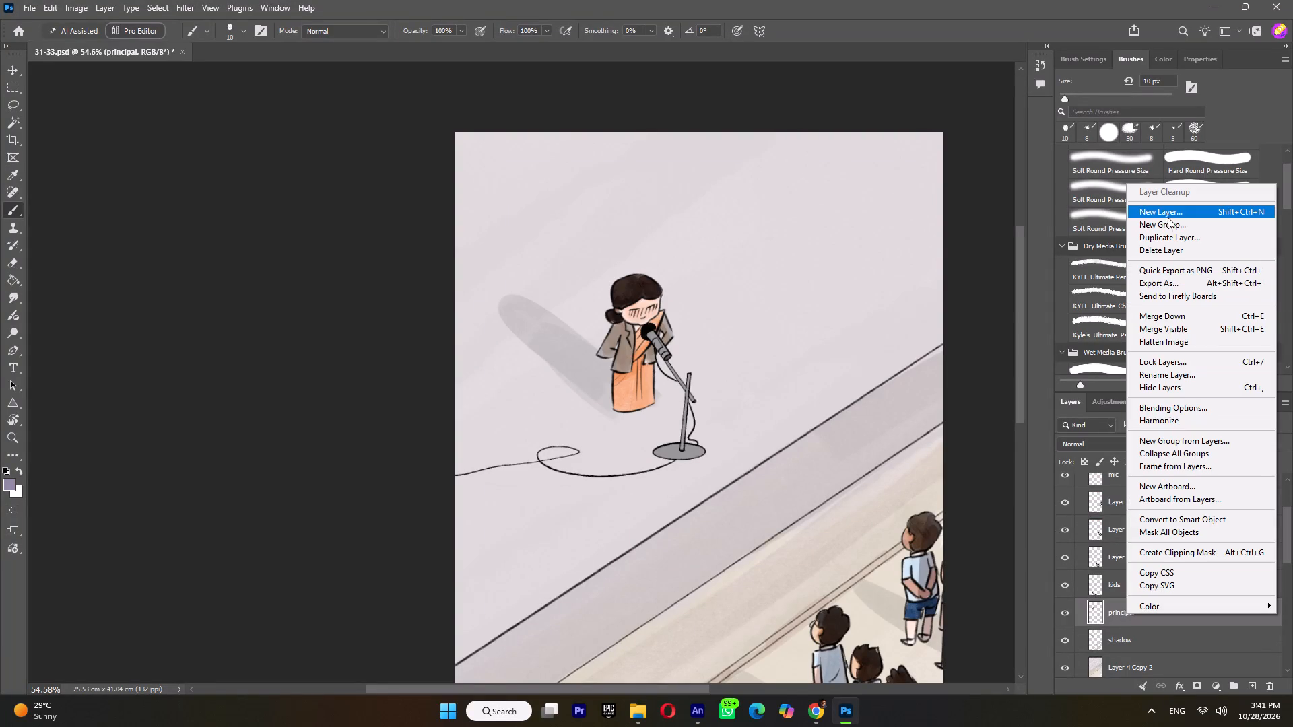
left_click(1170, 235)
left_click(753, 190)
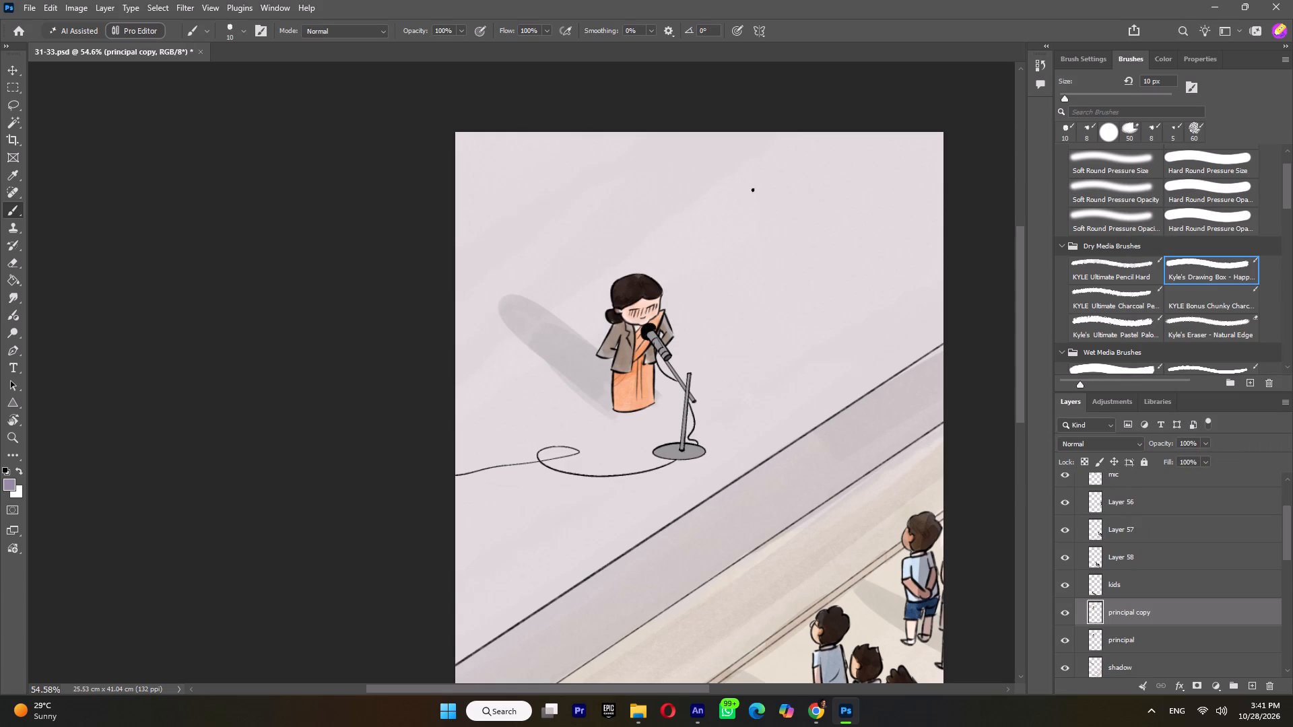
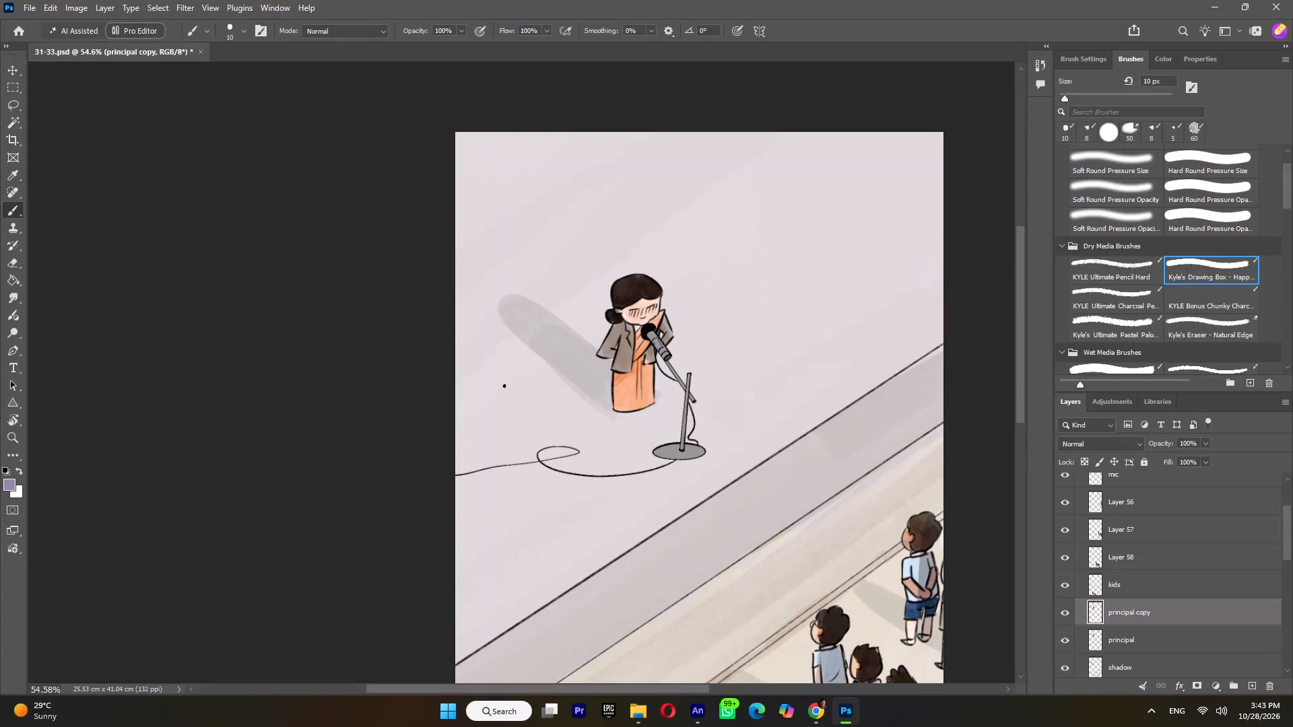
Start Puppet Warp on the principal copy layer and pin the principal's hem corners, waist, sleeve ends, shoulders, chin and forehead.
left_click(1063, 618)
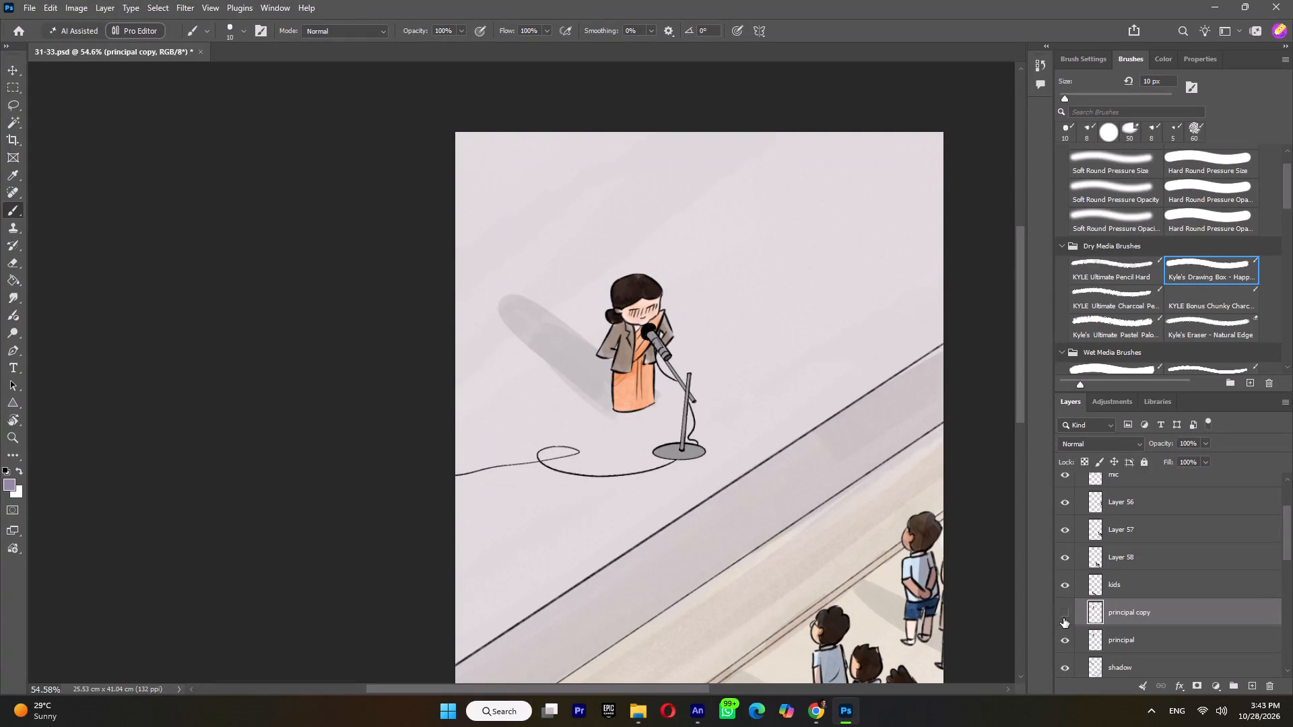
left_click(1063, 617)
left_click(53, 8)
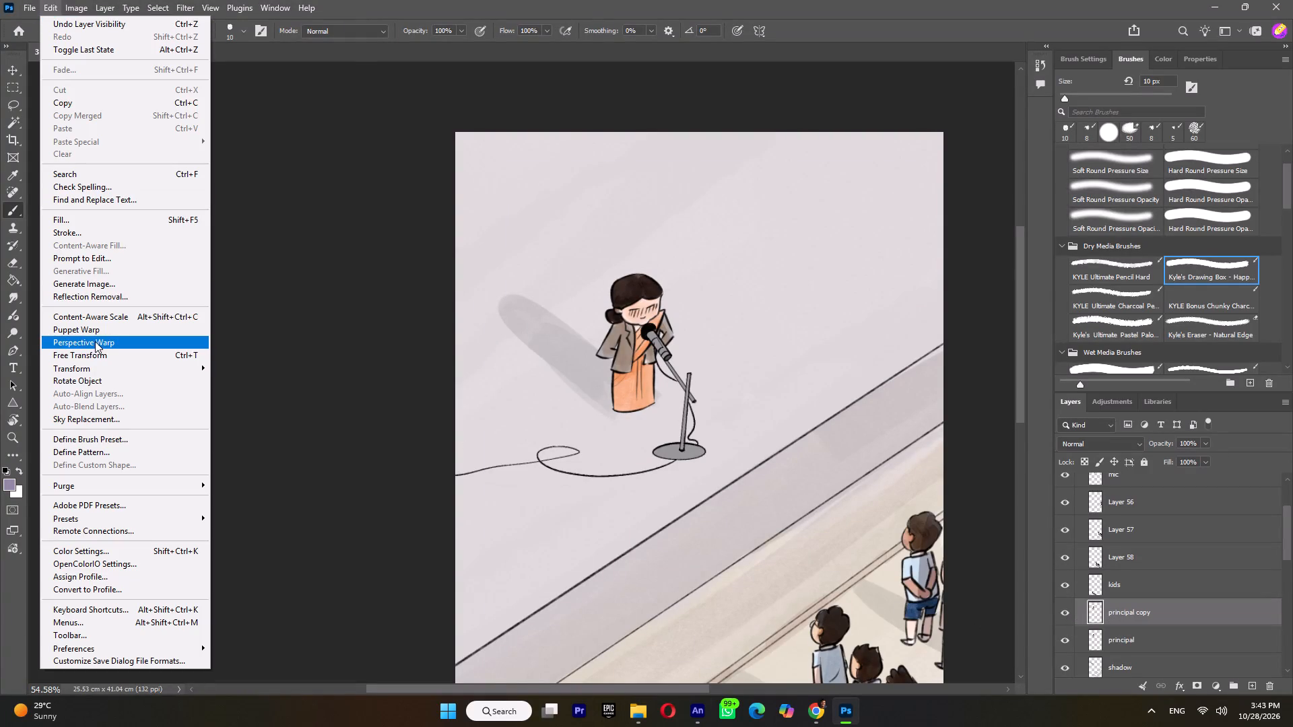
left_click(96, 335)
scroll(622, 384, "up", 5, "ctrl")
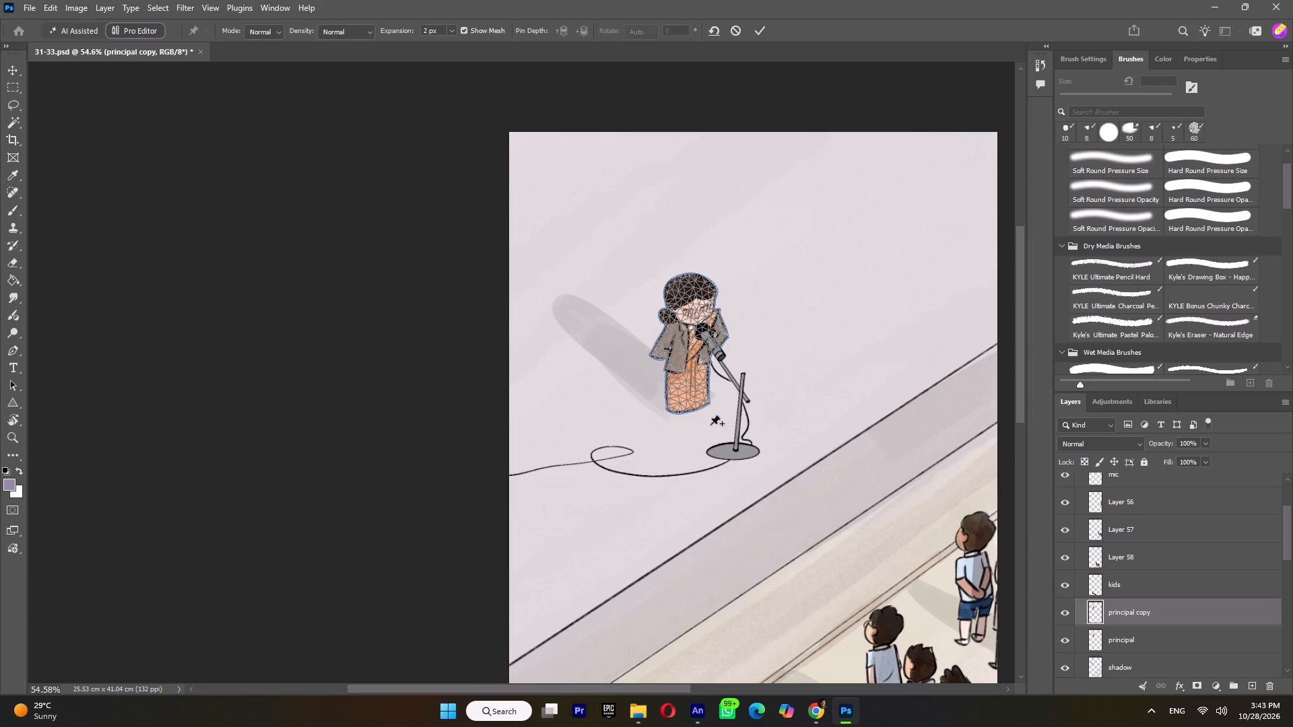
scroll(694, 410, "up", 11, "alt")
left_click(665, 409)
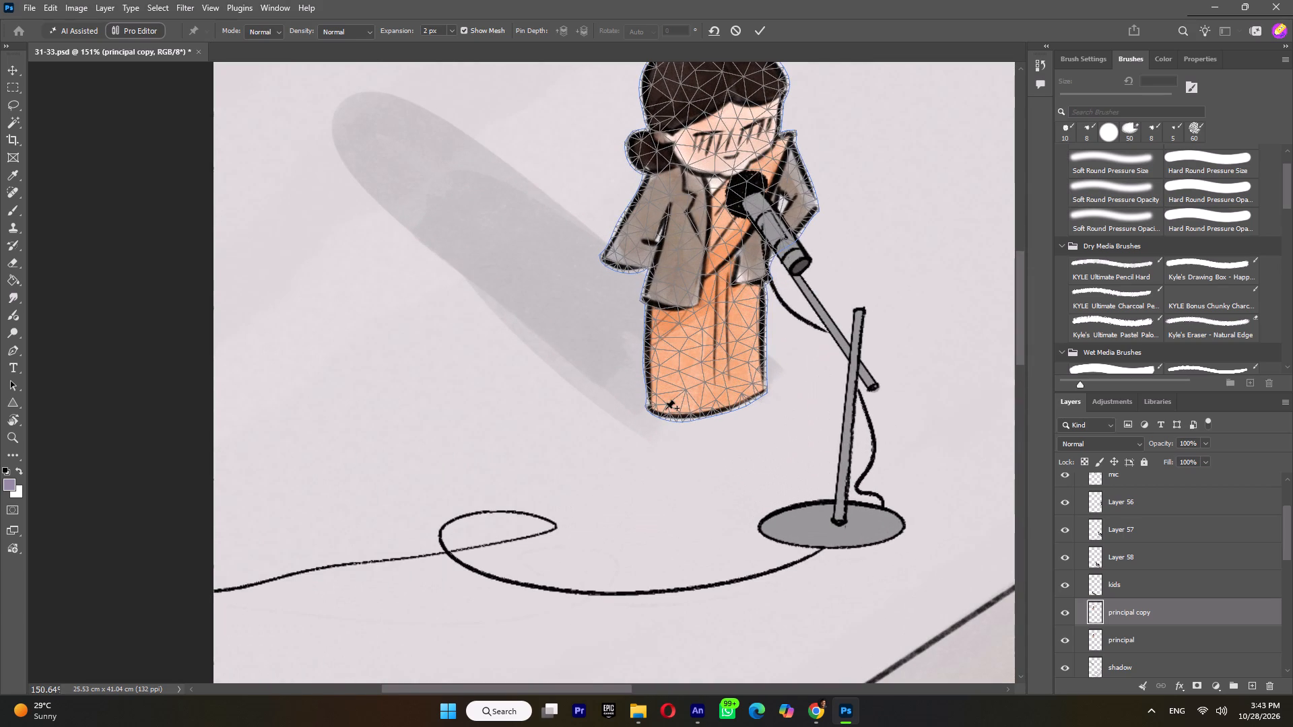
left_click(665, 409)
left_click(752, 391)
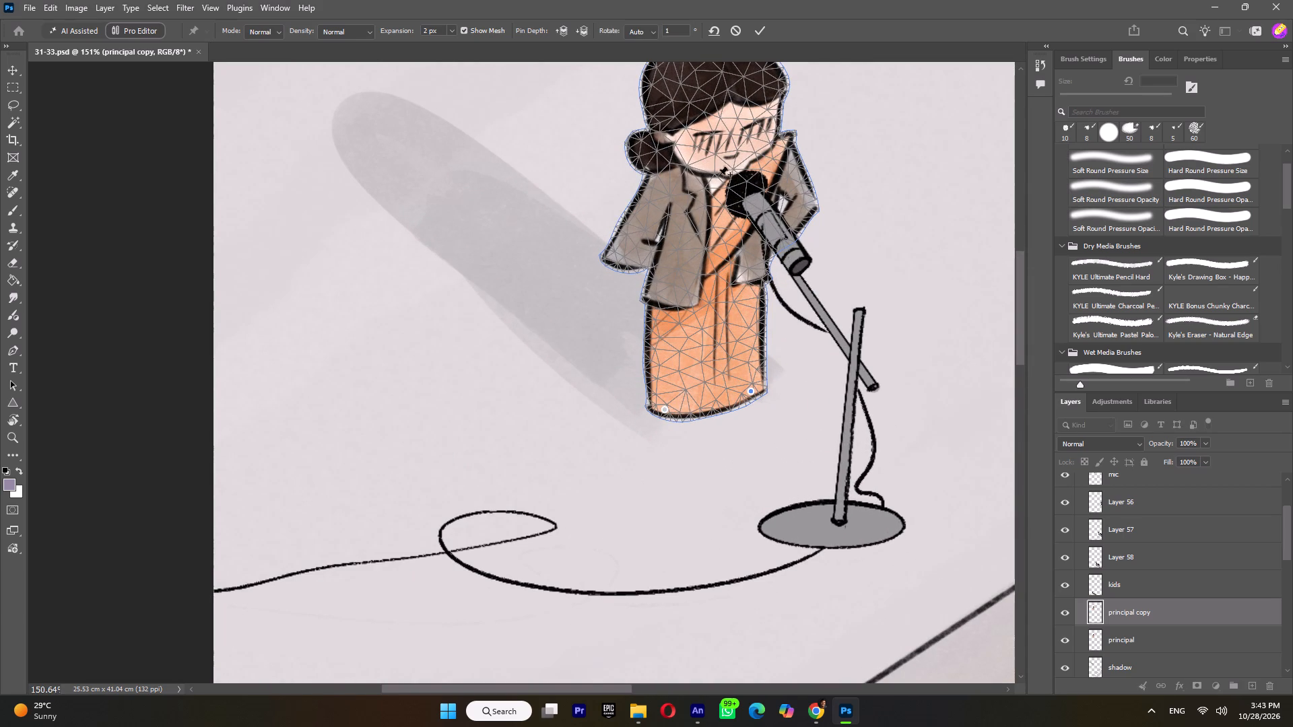
left_click(720, 173)
left_click(716, 266)
left_click(622, 256)
left_click(809, 201)
left_click(671, 176)
left_click(774, 151)
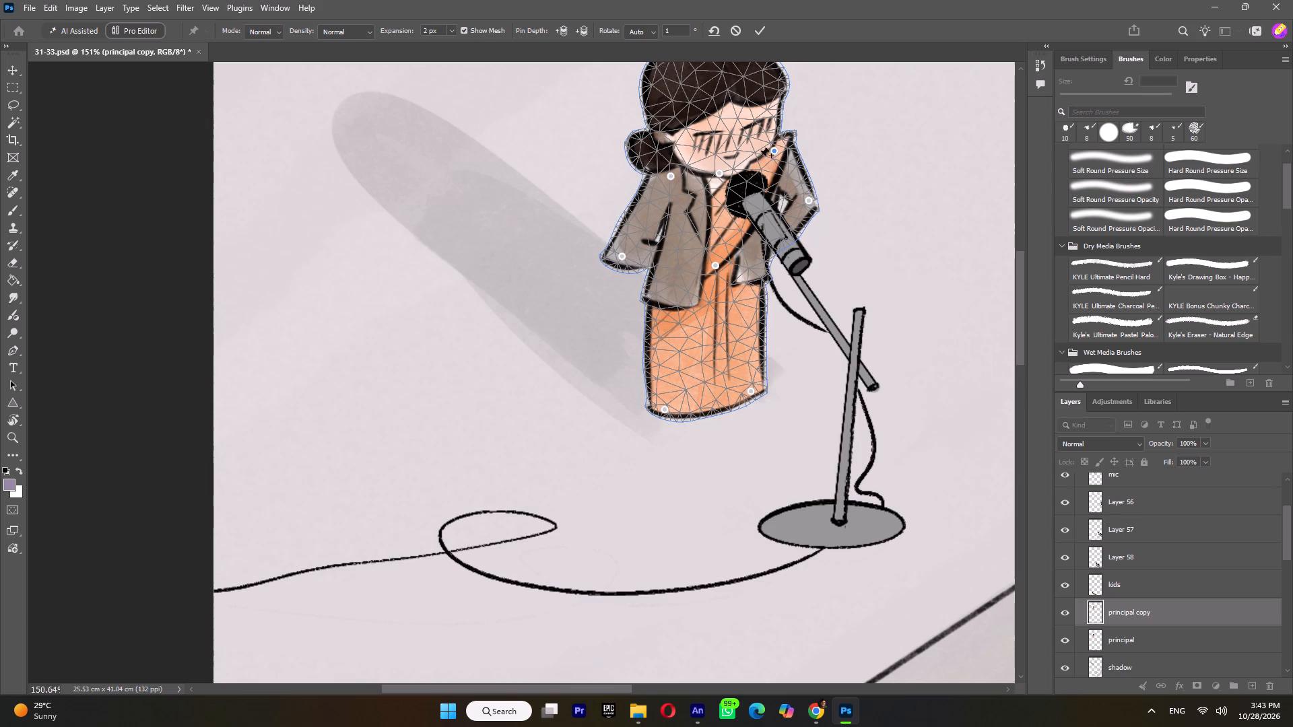
left_click(715, 117)
Shift the forehead, chin, sleeve and waist pins slightly for a subtle pose change of the principal, and apply the warp.
scroll(721, 139, "up", 2)
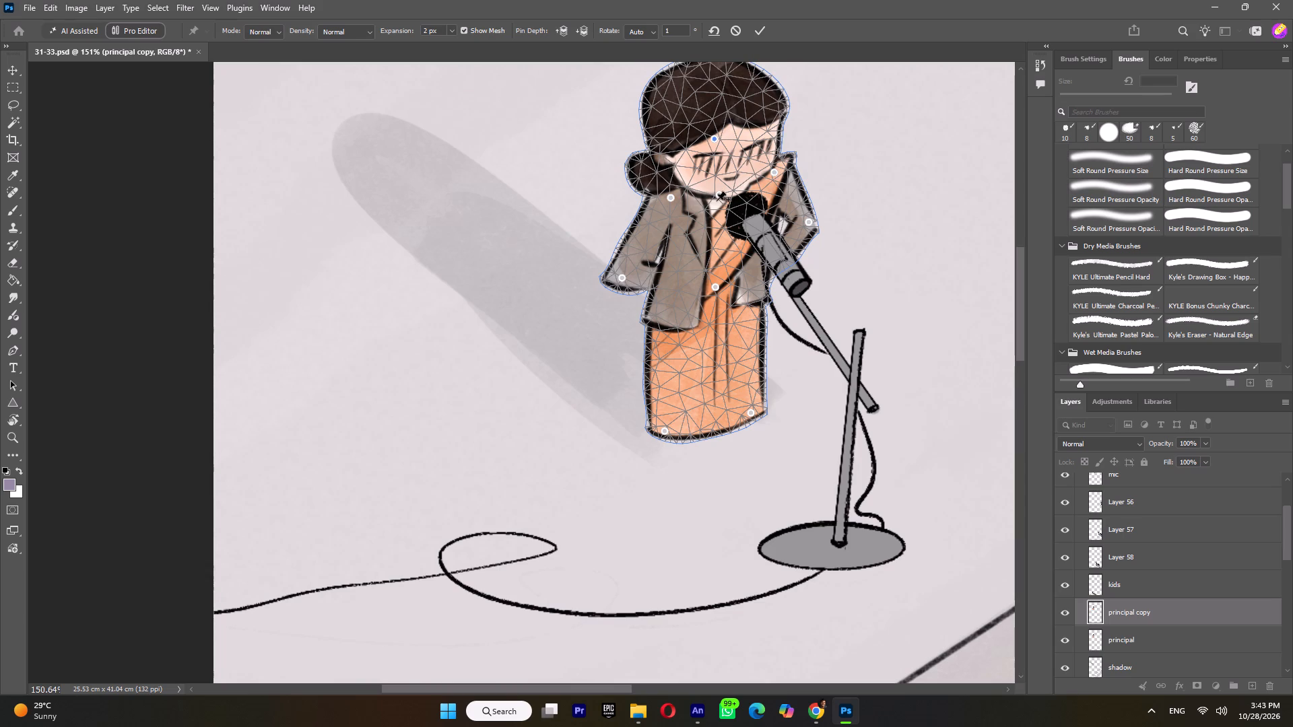
left_click(720, 195)
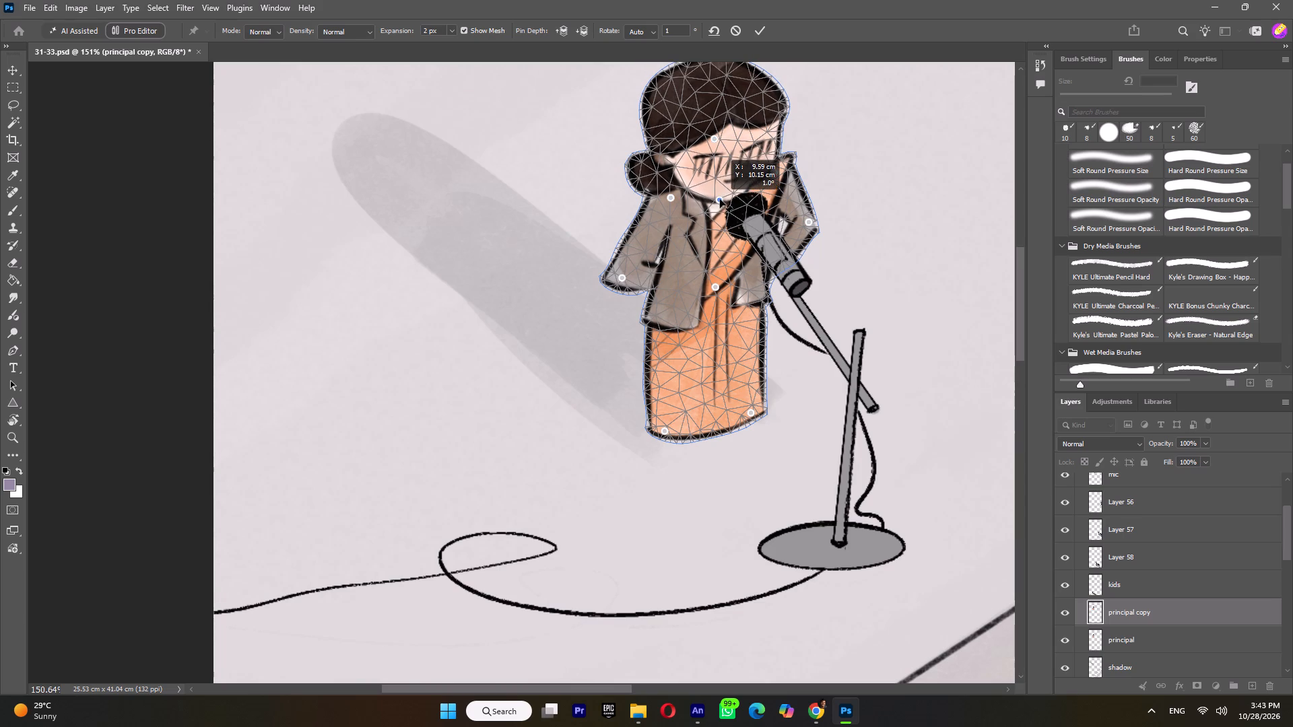
left_click_drag(715, 138, 715, 145)
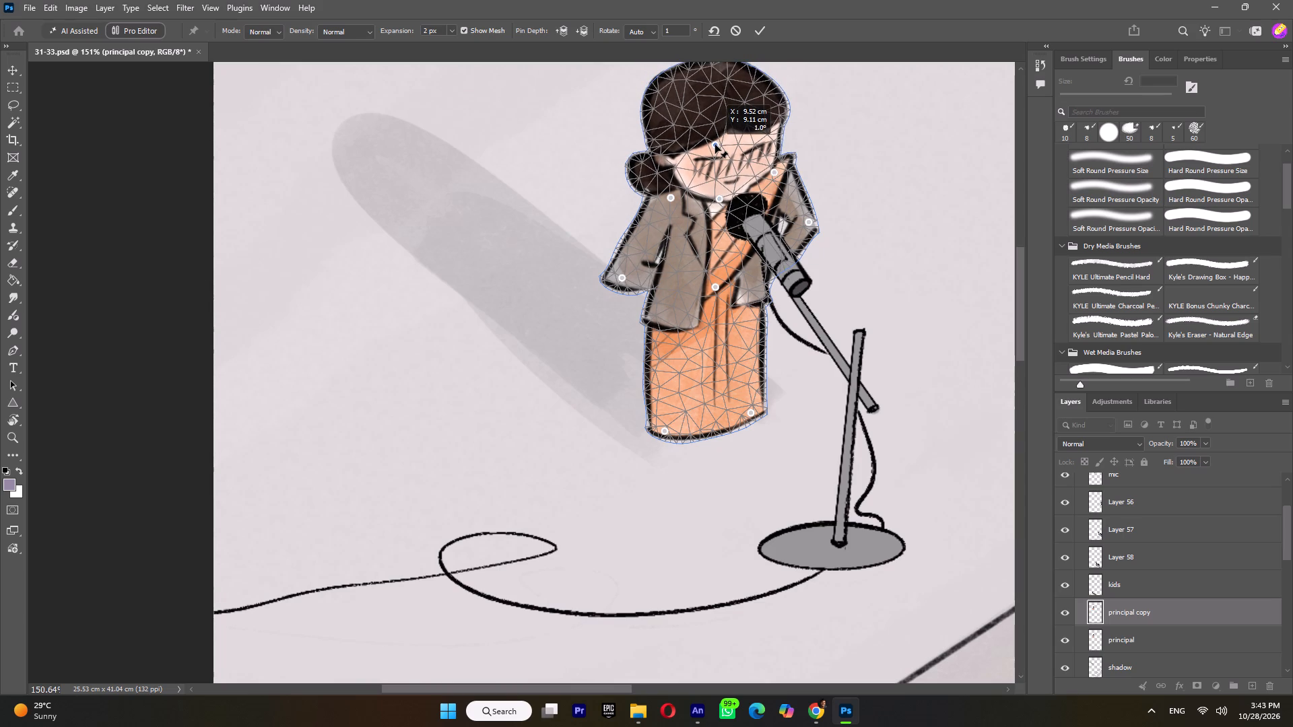
left_click_drag(715, 145, 717, 145)
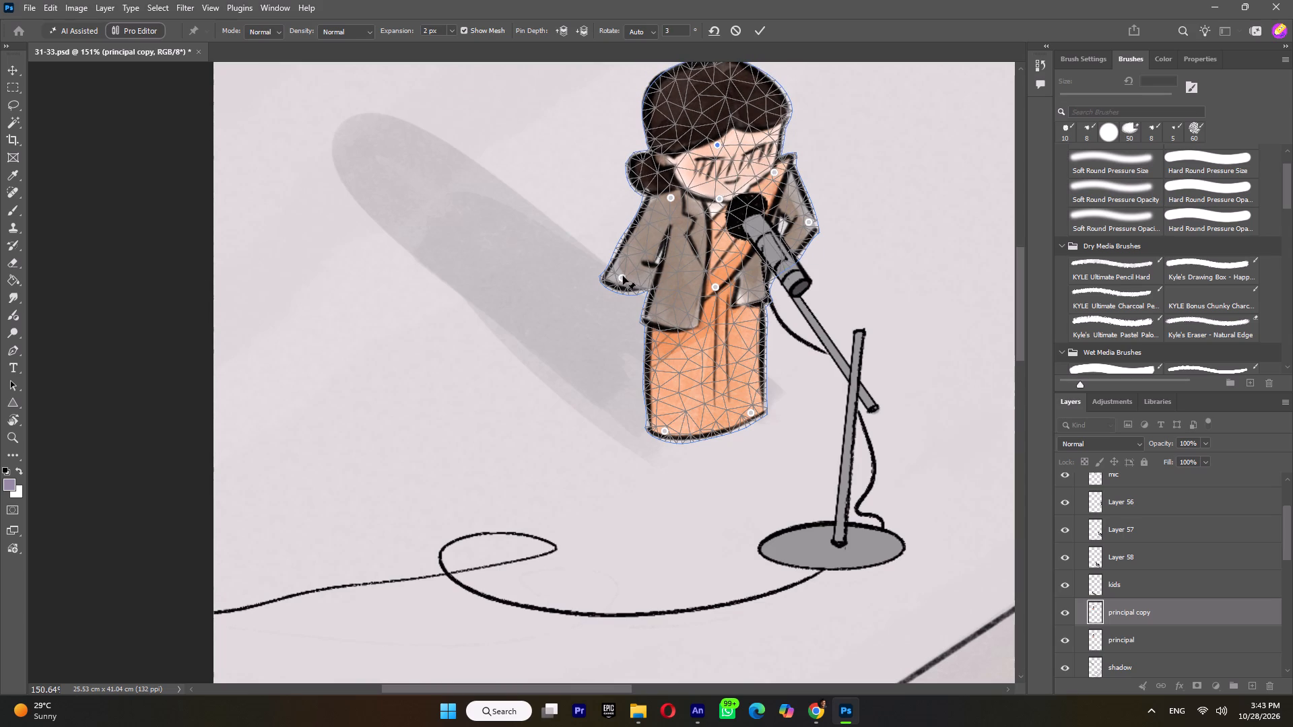
left_click(623, 276)
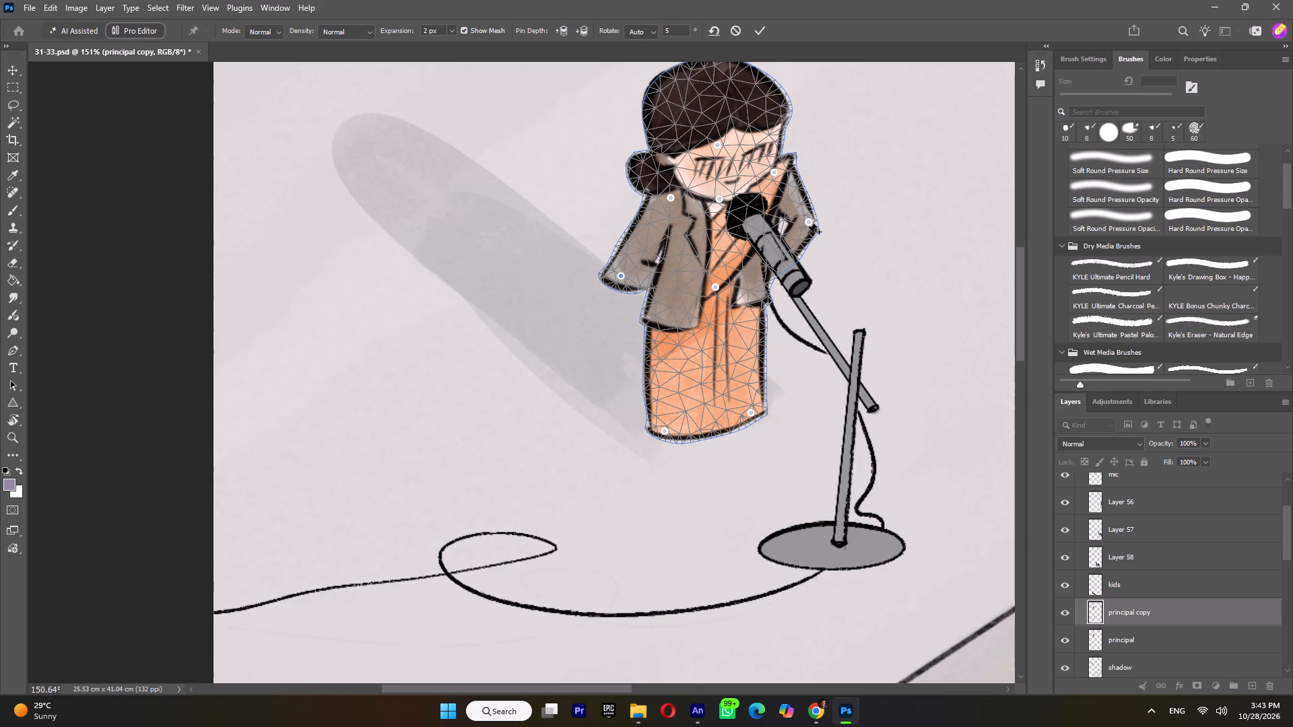
left_click(809, 223)
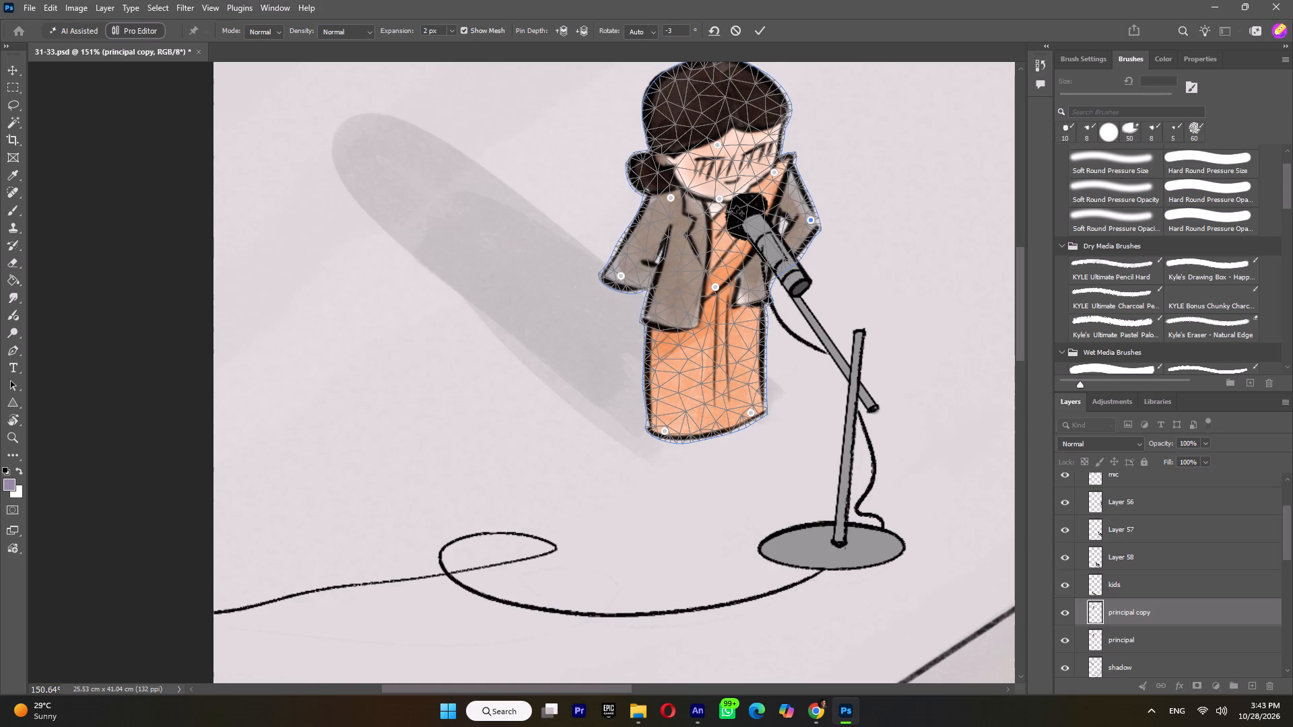
left_click(715, 287)
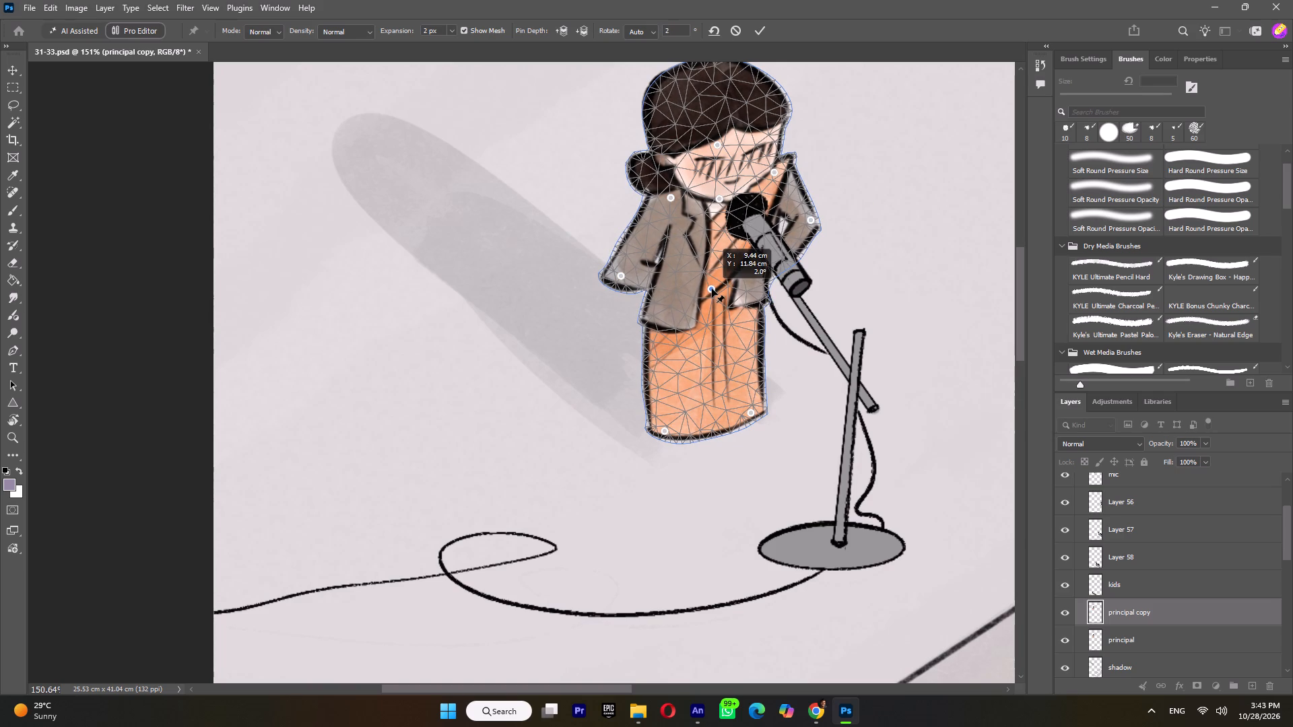
left_click(764, 32)
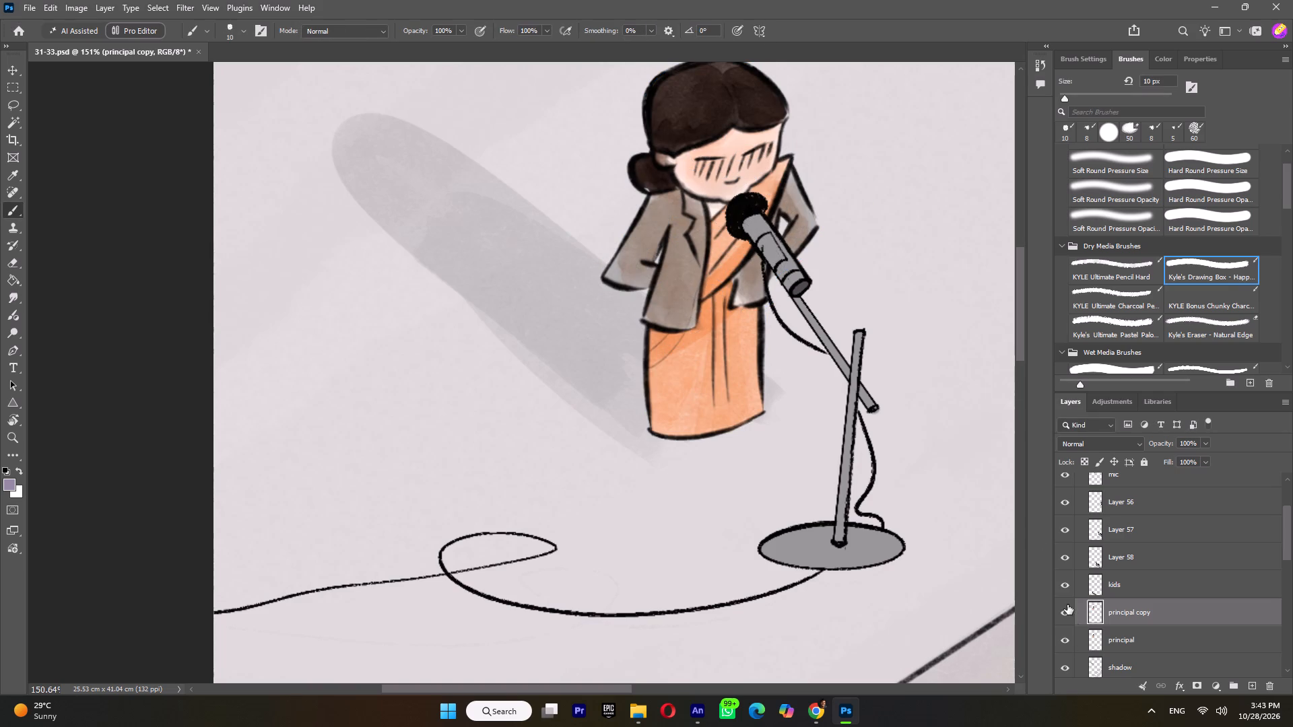
Compare the warped principal copy with the original by switching its visibility, and leave the copy hidden.
left_click(1065, 615)
left_click(1065, 615)
left_click(1065, 615)
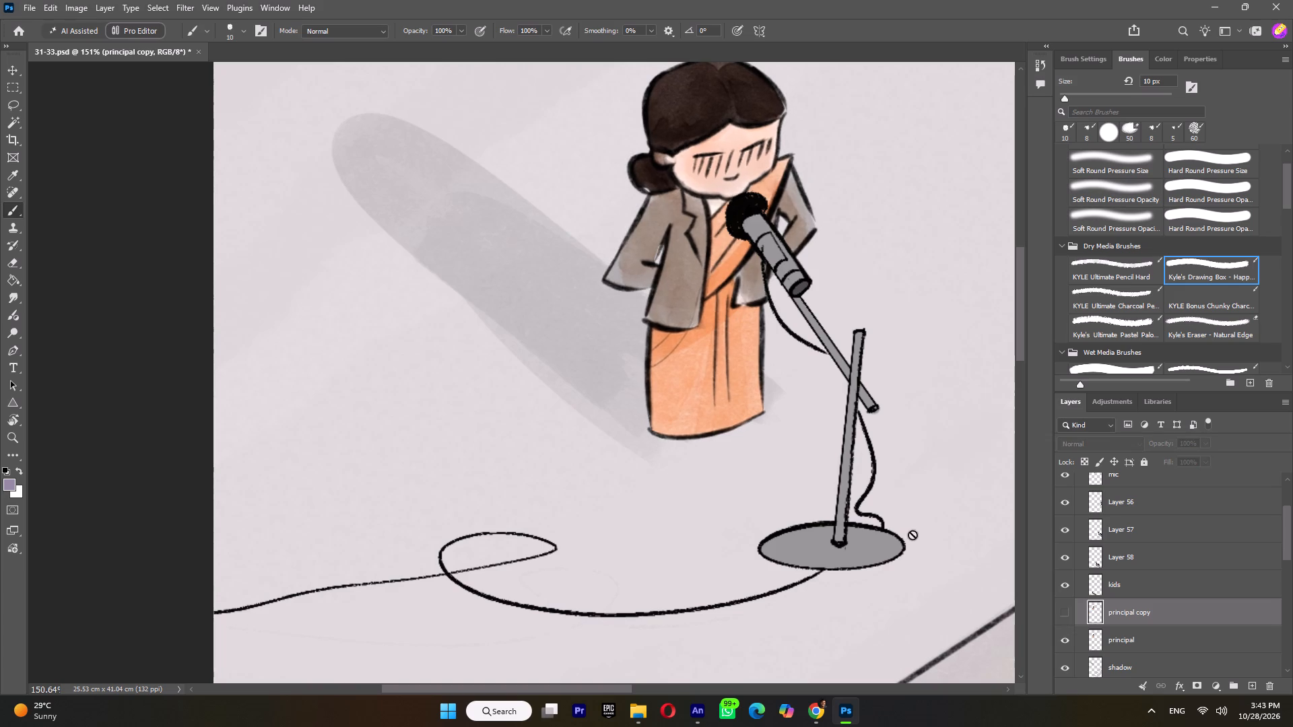
Save 31-33.psd and close the document.
scroll(596, 337, "down", 16, "alt")
key("ctrl+s")
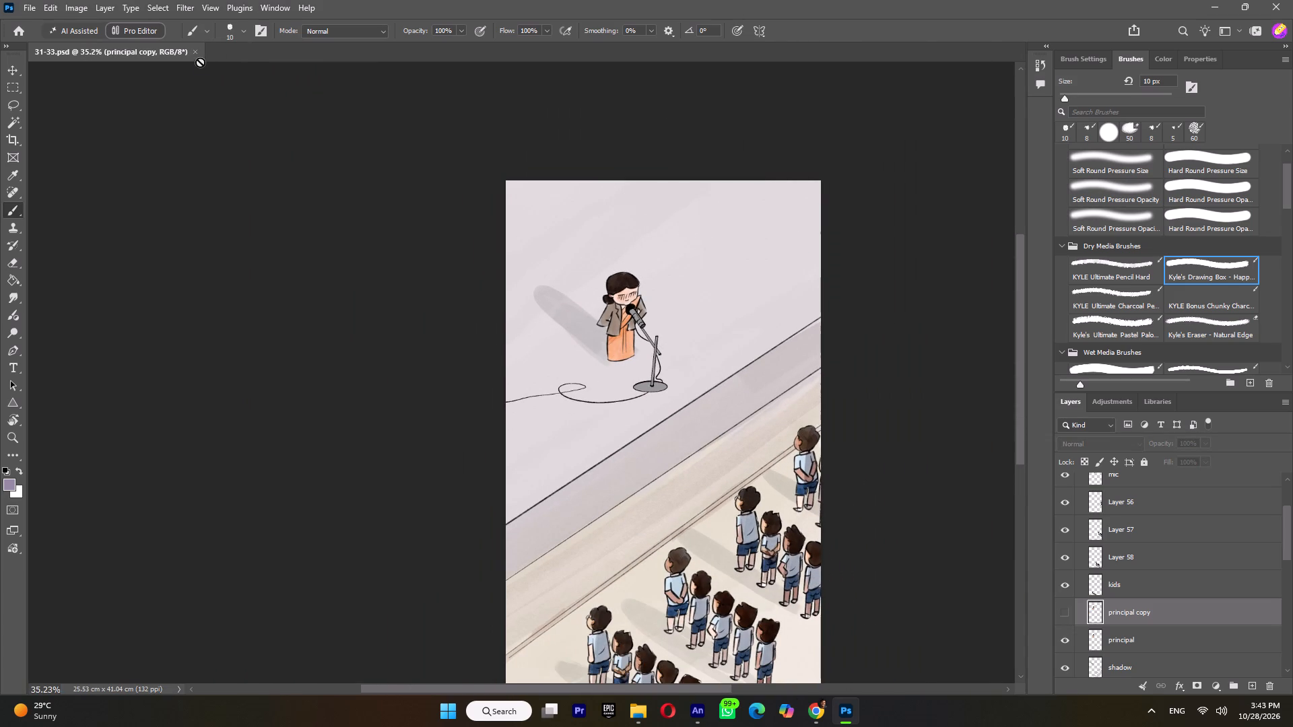
scroll(1181, 559, "up", 10)
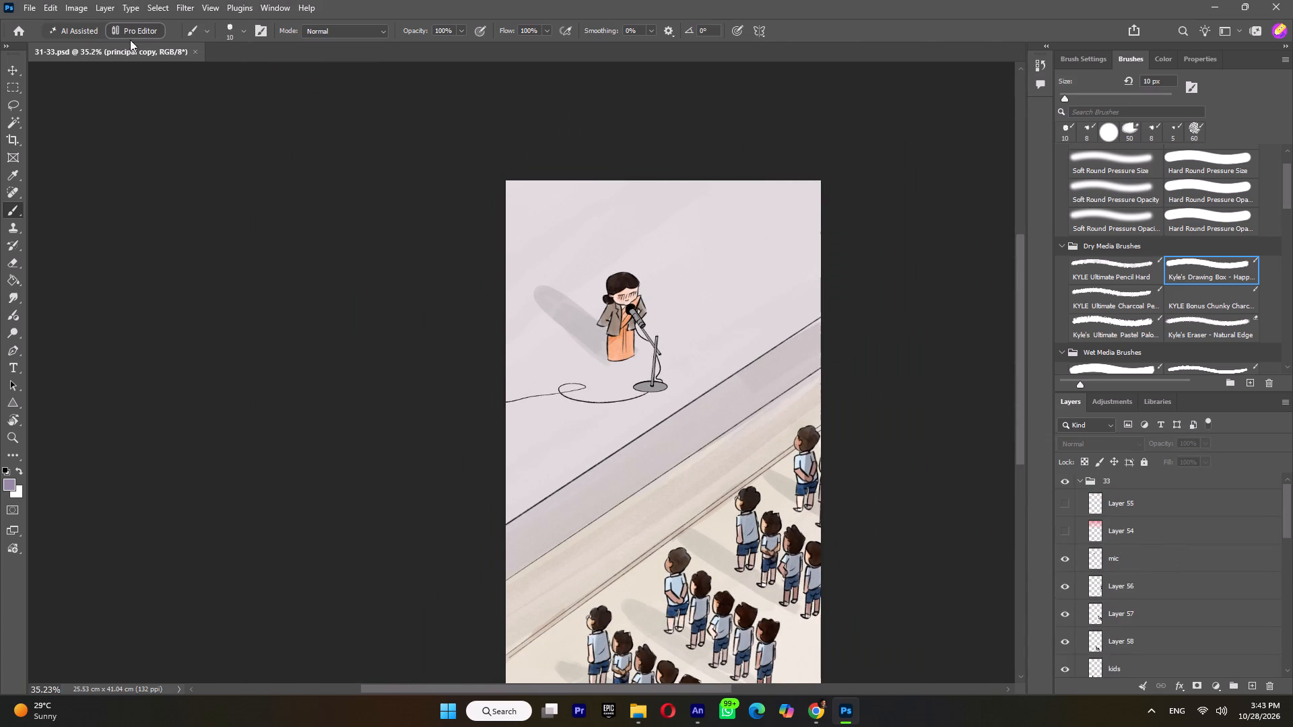
left_click(194, 54)
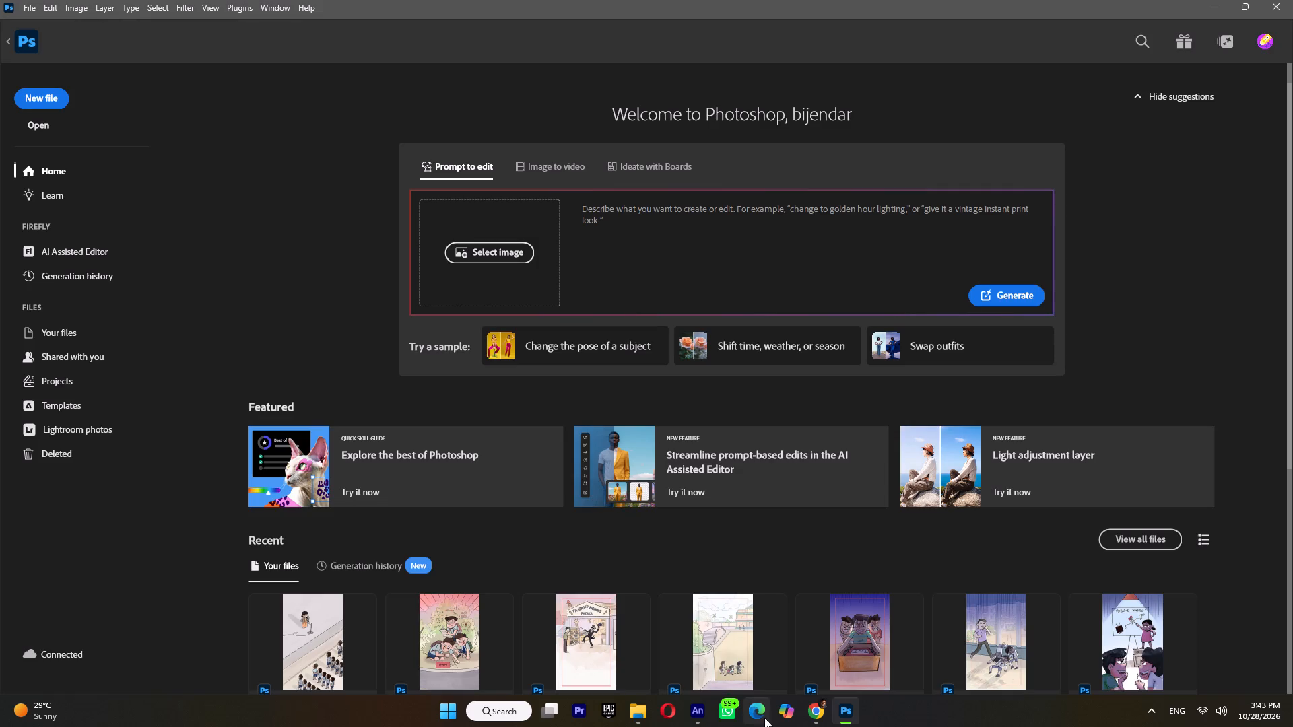
In File Explorer, move 42-46 (2).psd from the Downloads folder into the Diwali km folder.
left_click(642, 710)
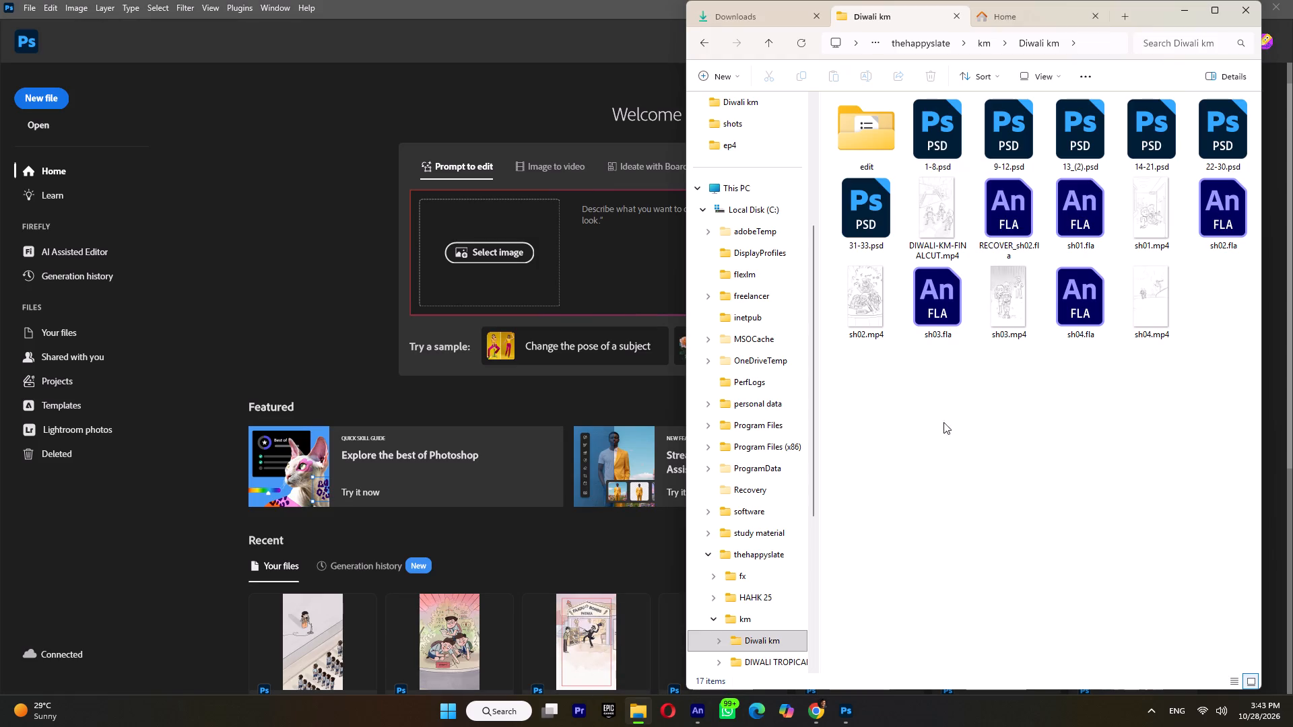
left_click(742, 18)
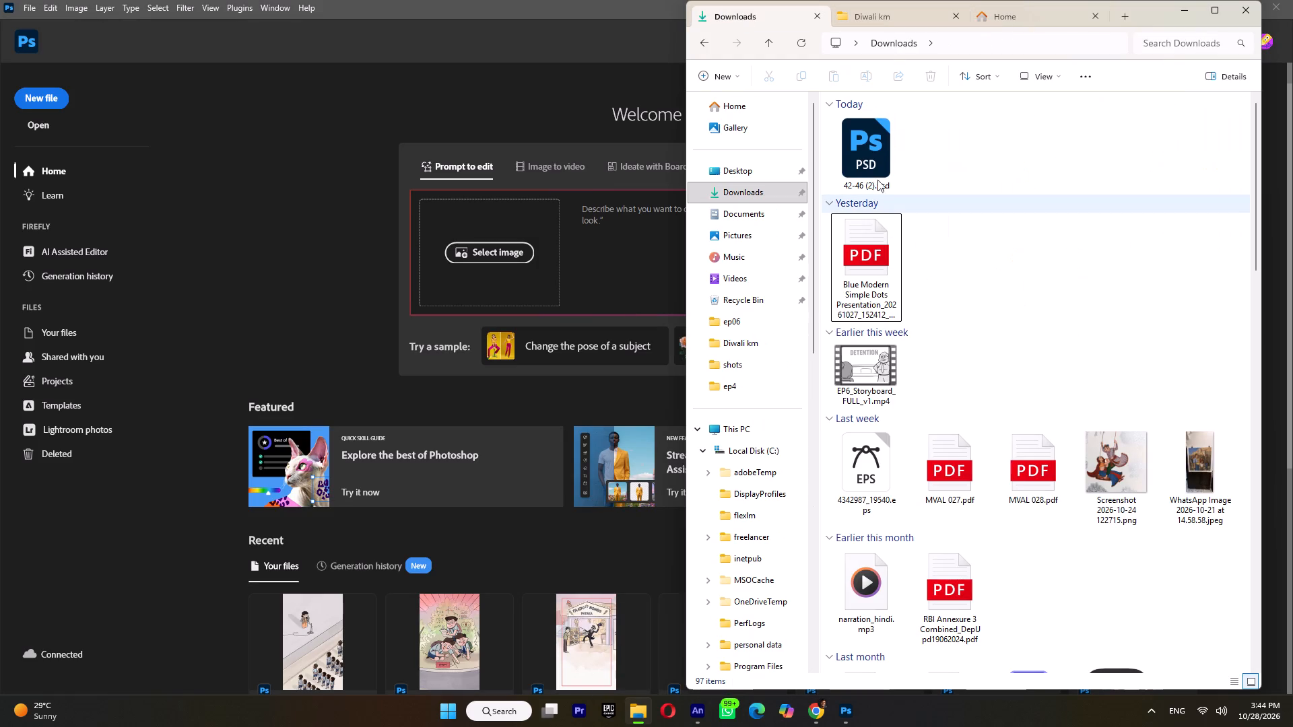
left_click(870, 150)
right_click(870, 150)
left_click(892, 170)
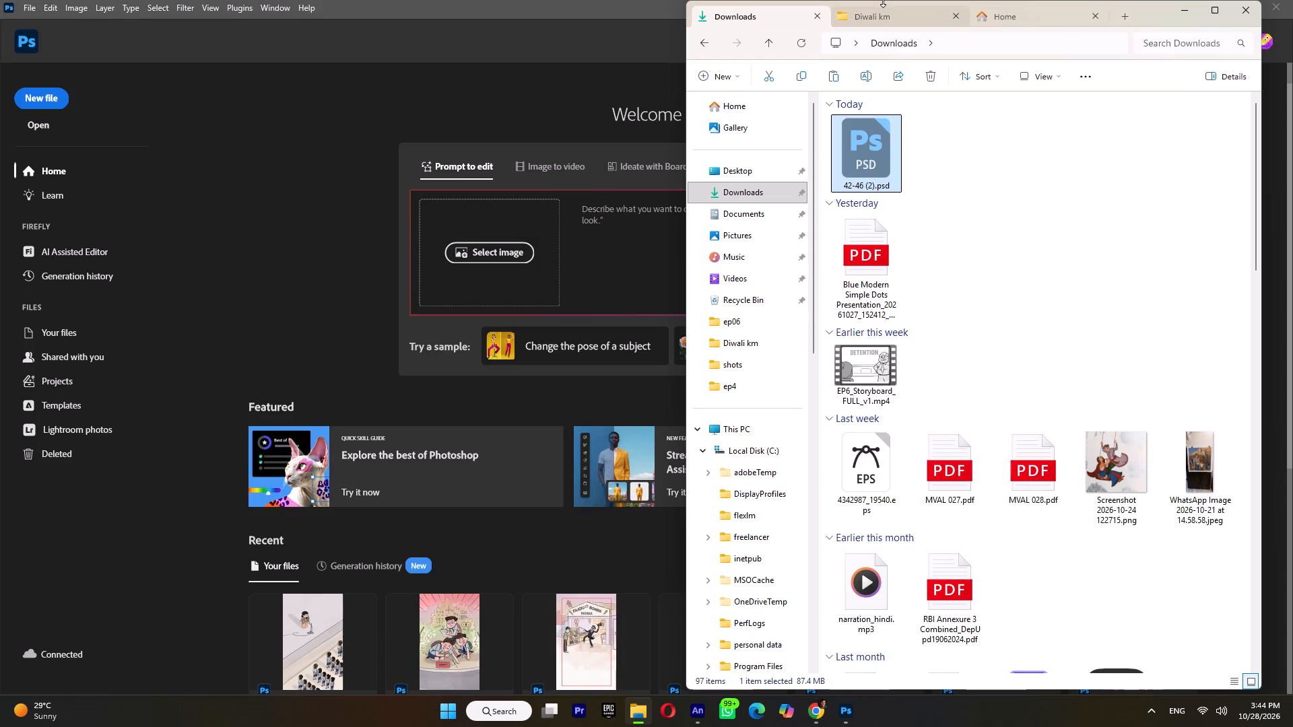
left_click(876, 13)
right_click(996, 417)
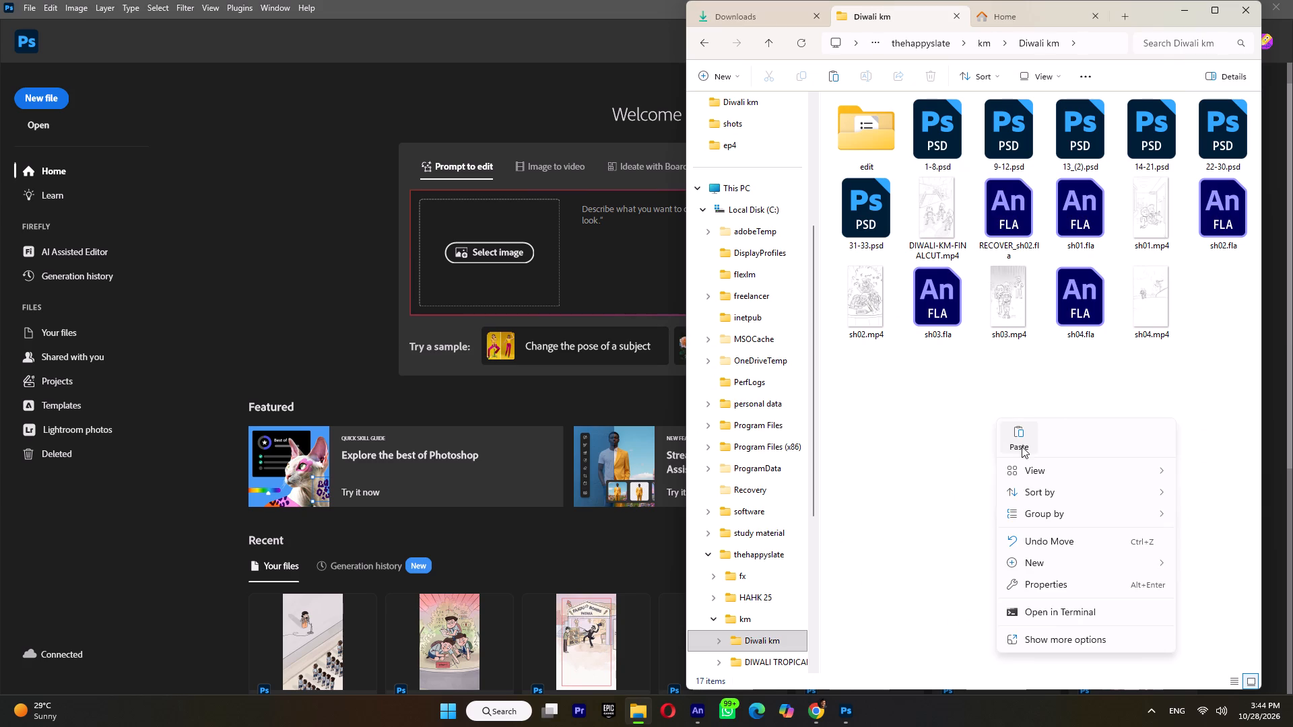
left_click(1022, 431)
Open 42-46 (2).psd from the Diwali km folder in Photoshop.
double_click(1226, 312)
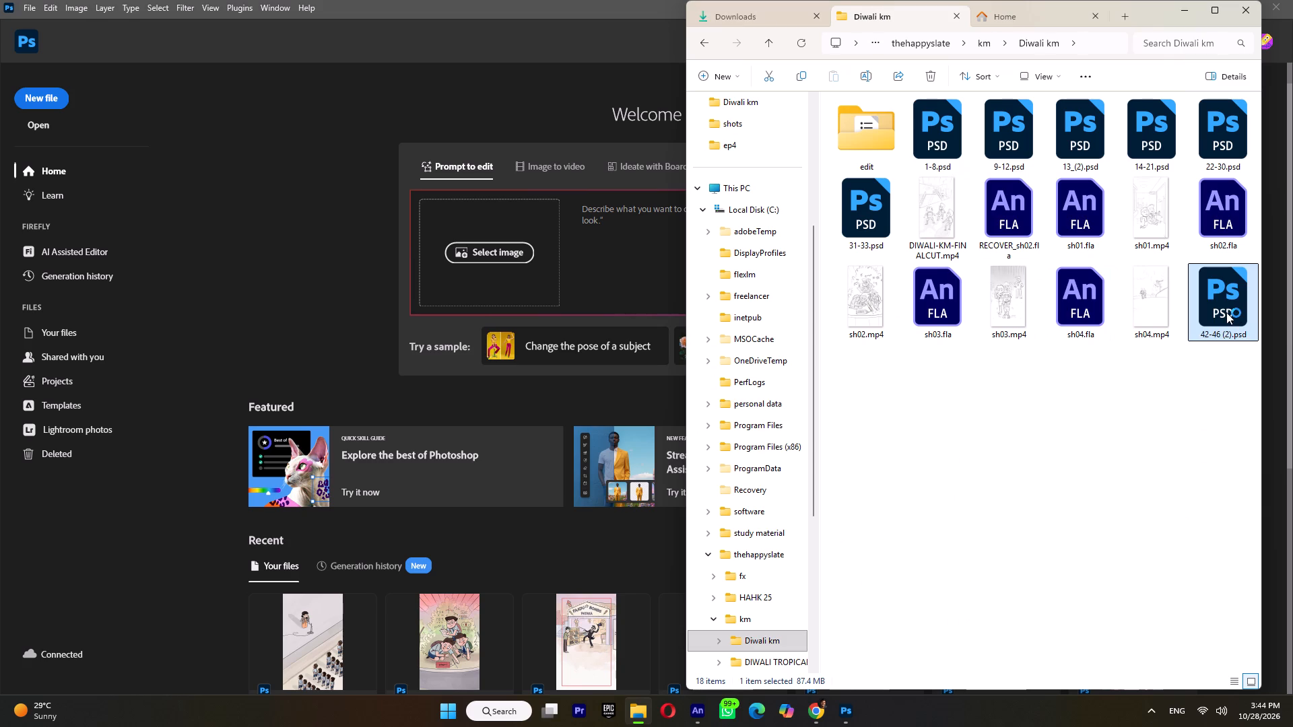
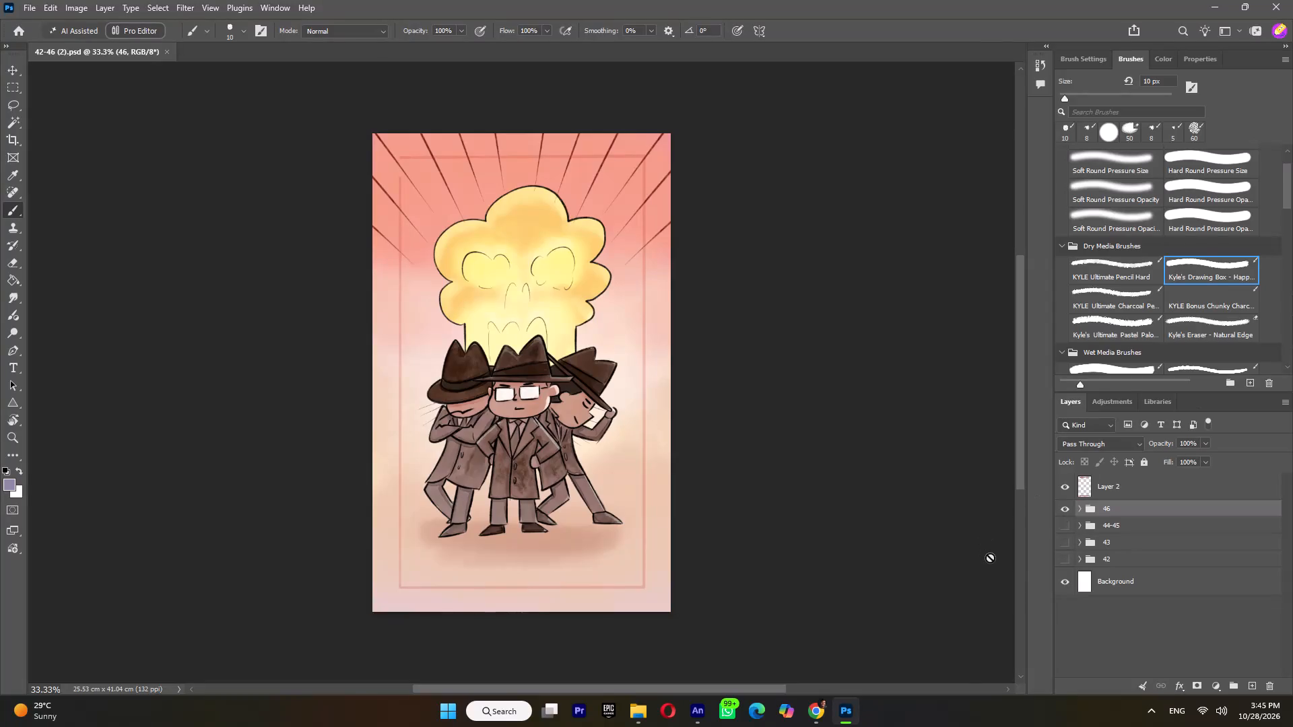
Hide group 46 and show group 42.
left_click(1065, 512)
left_click(1070, 563)
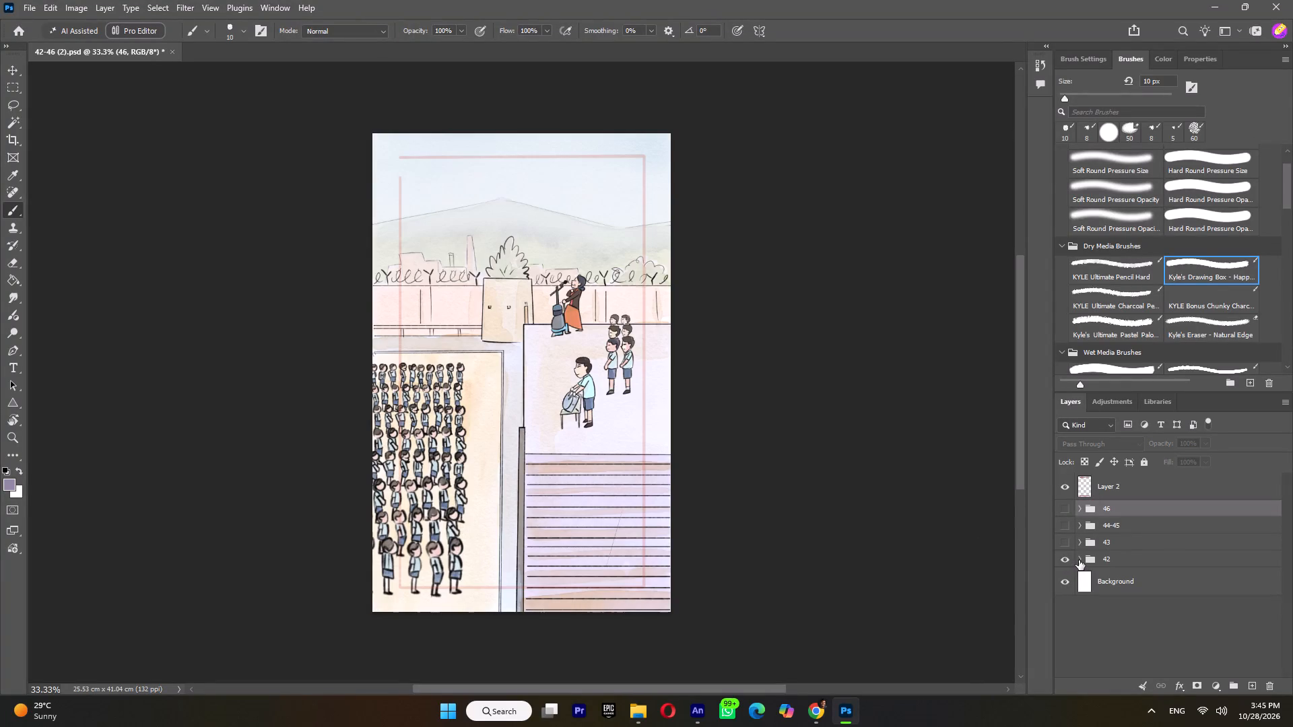
Examine what the explosiom group and the upper layers of the bg group inside group 42 contain by toggling their visibility.
left_click(1079, 560)
left_click(1066, 578)
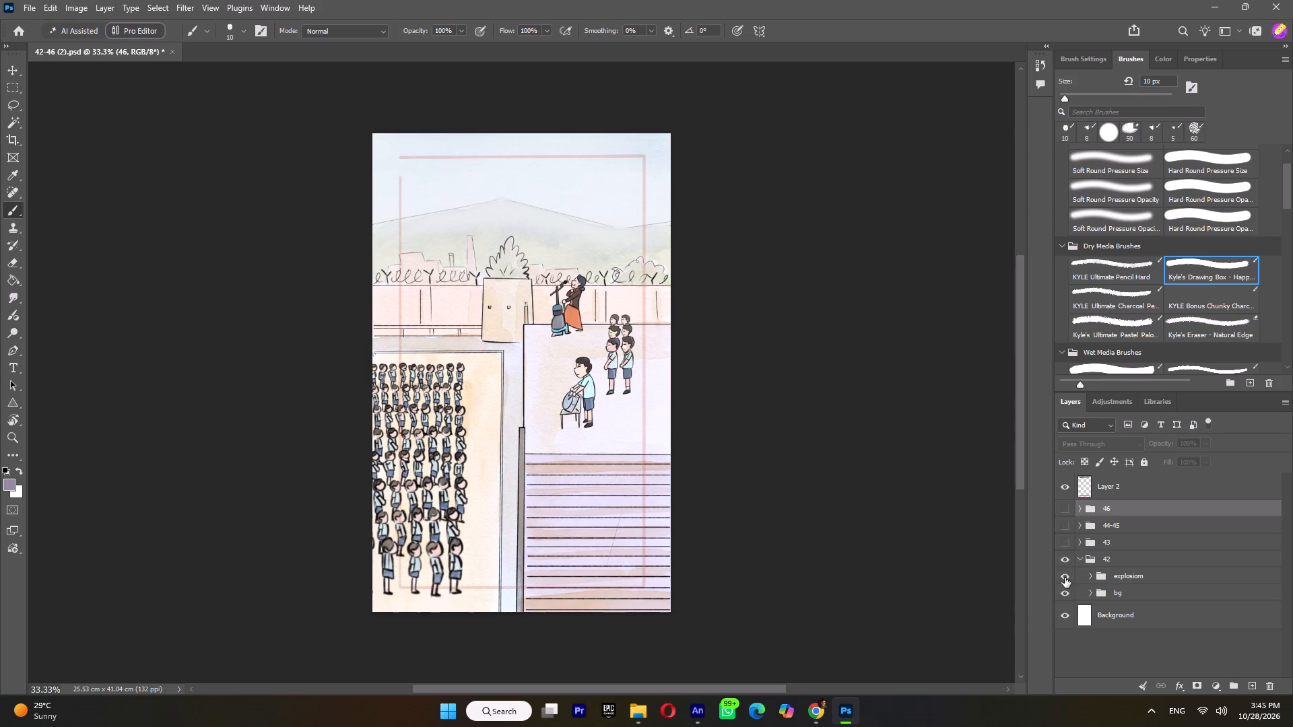
left_click(1064, 578)
left_click(1063, 588)
left_click(1063, 588)
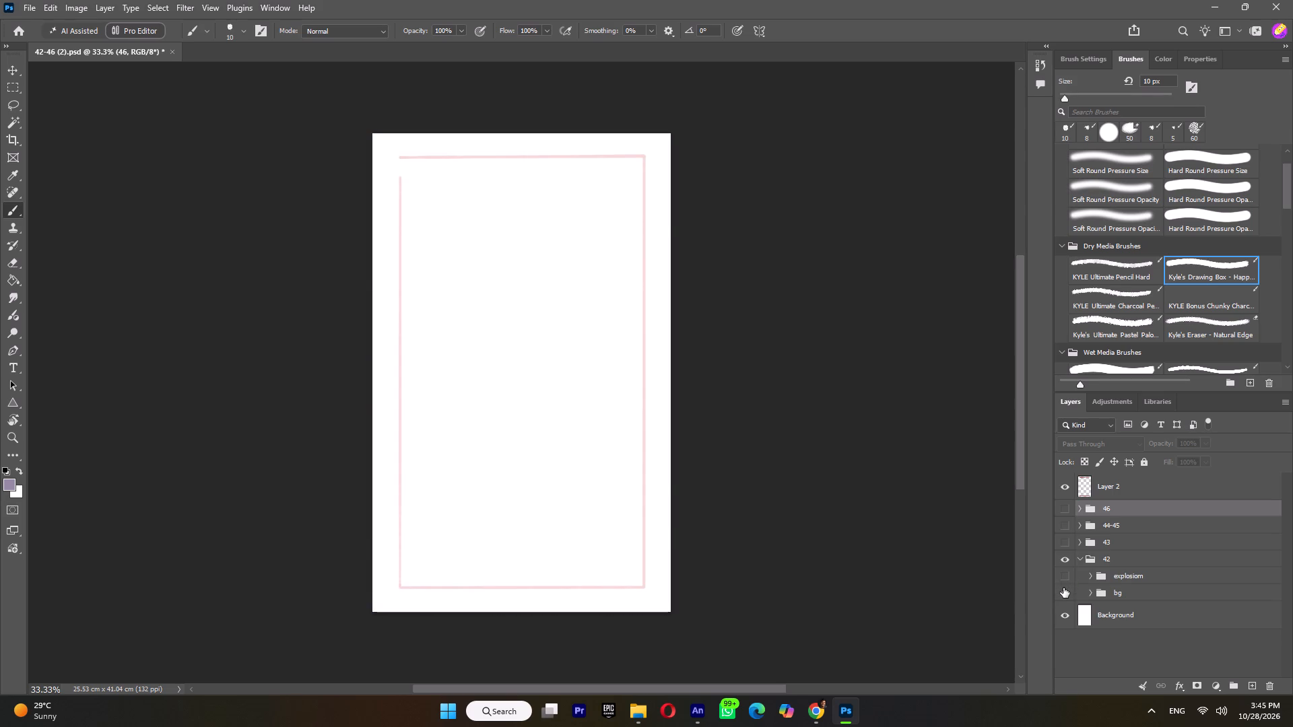
left_click(1090, 594)
left_click(1069, 613)
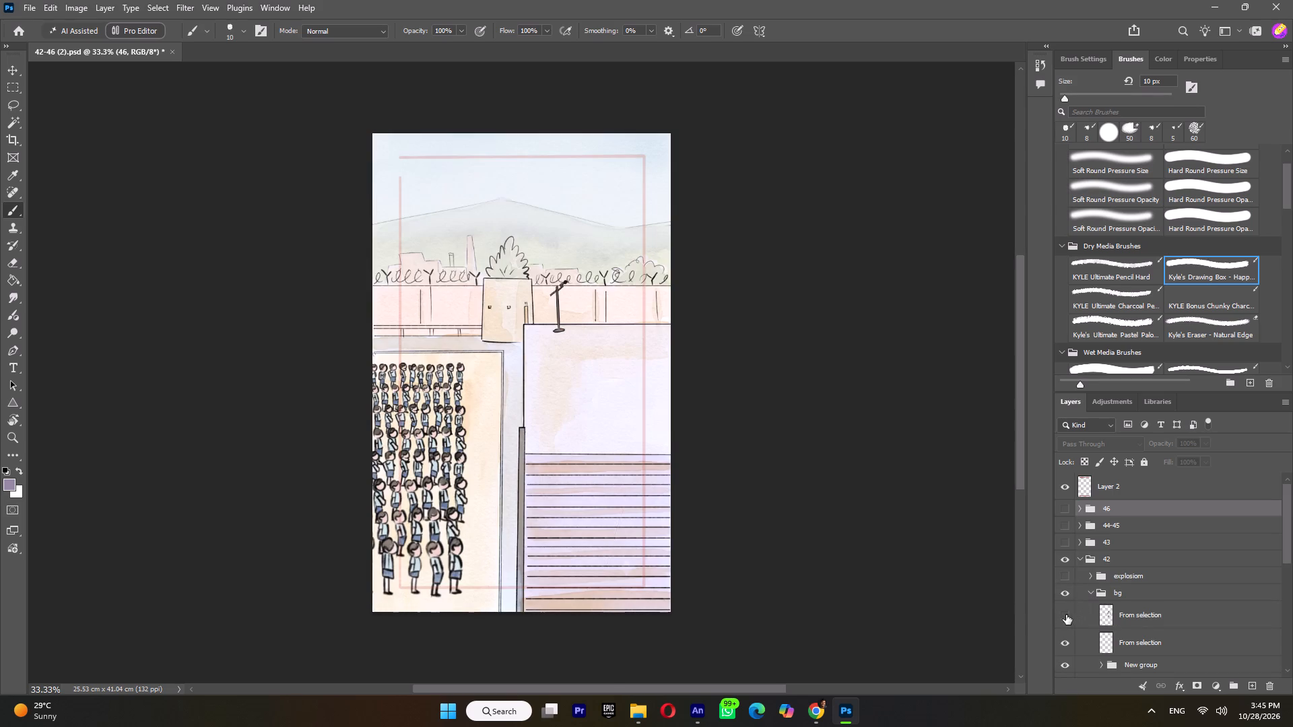
left_click(1062, 615)
left_click(1062, 646)
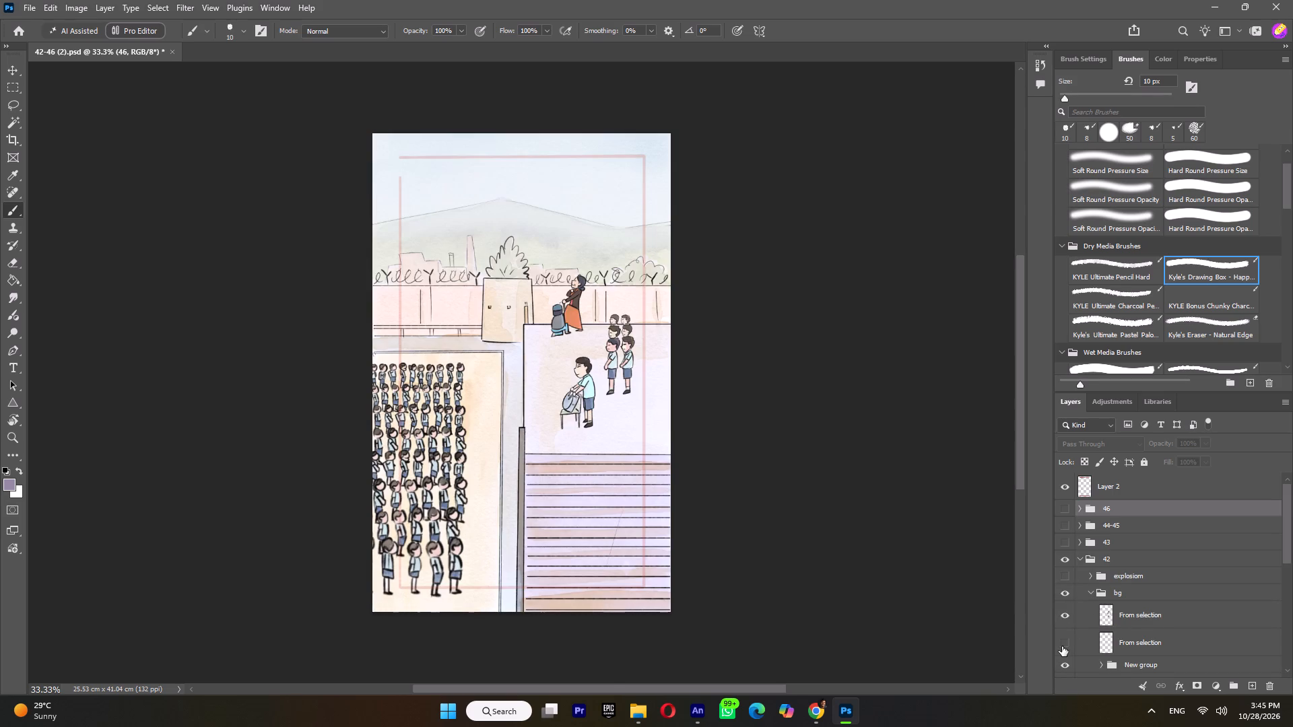
left_click(1062, 646)
left_click(1064, 664)
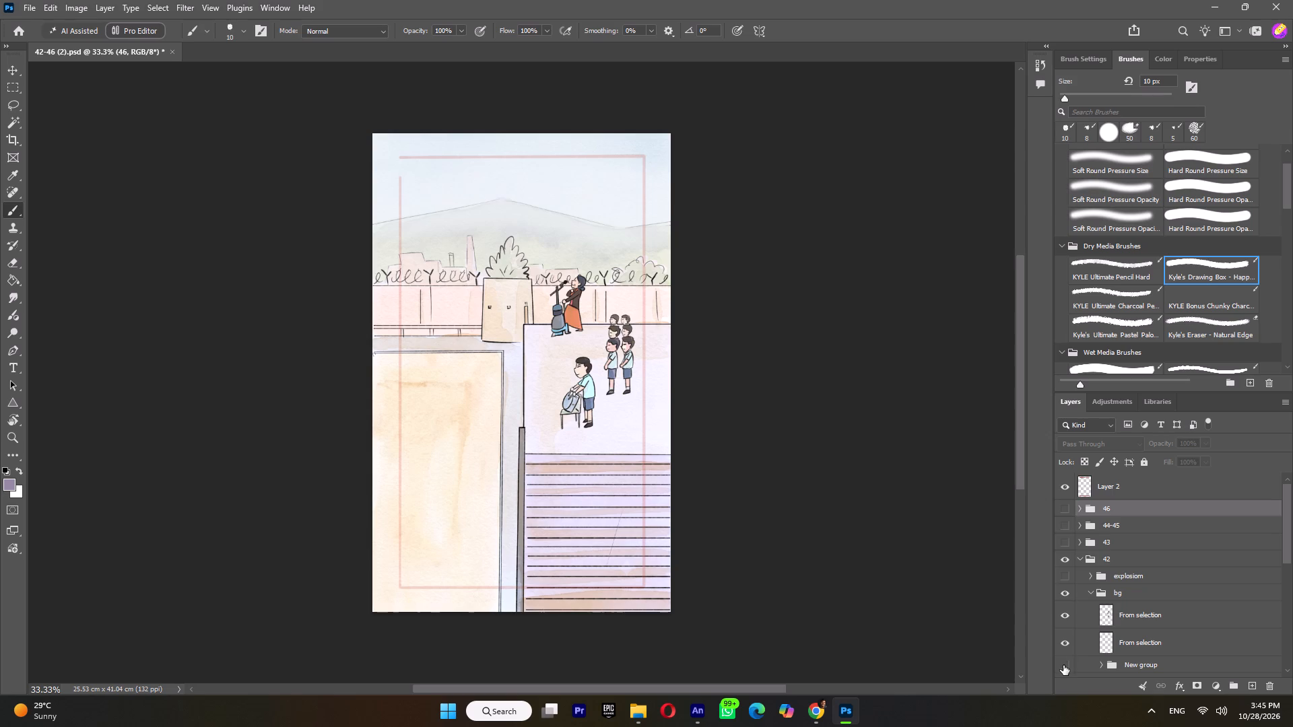
left_click(1063, 665)
left_click(1066, 580)
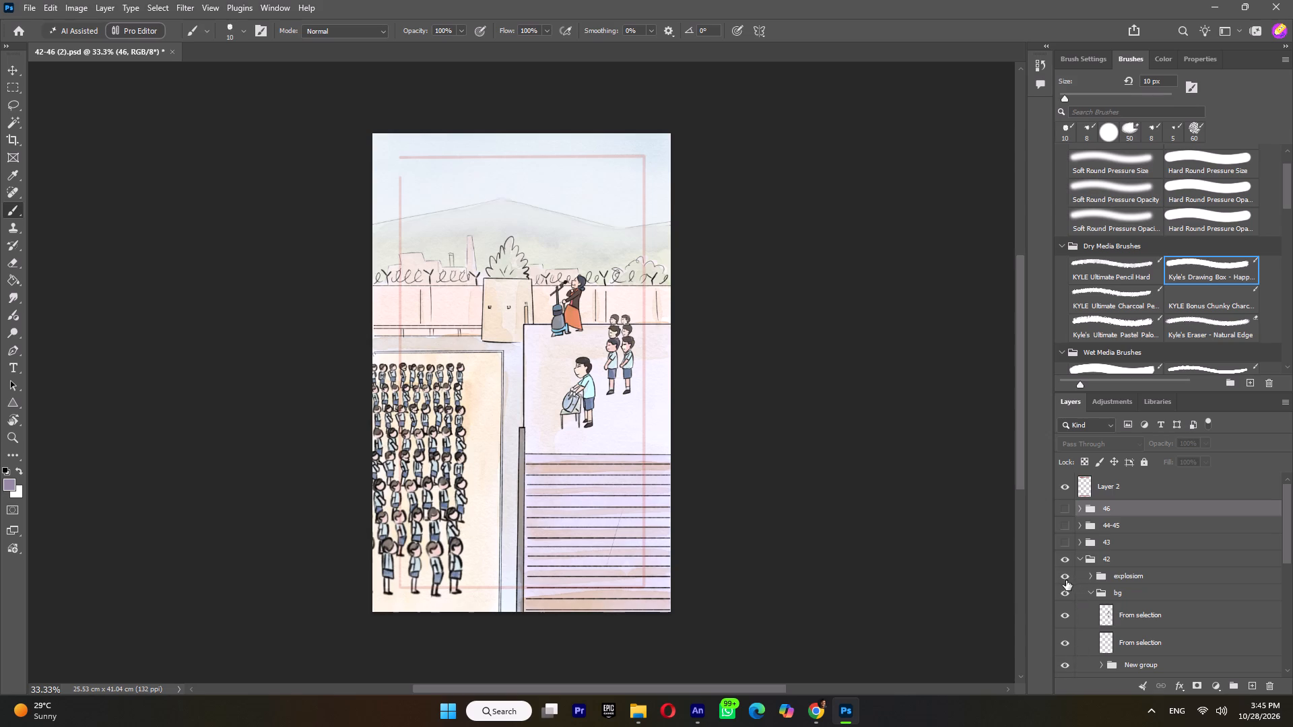
Check the explosiom group's layers, and merge the clipped Layer 81 with Layer 146 beneath it.
left_click(1090, 578)
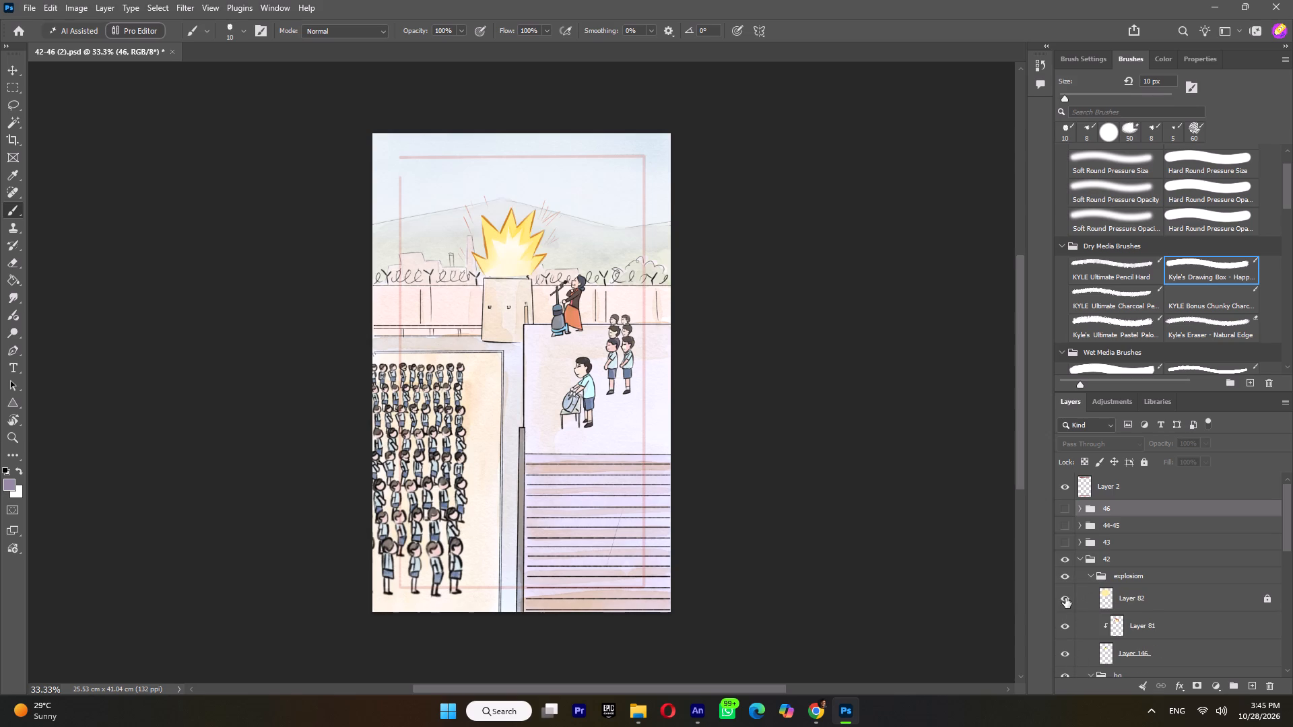
left_click(1065, 598)
left_click(1065, 598)
left_click(1063, 623)
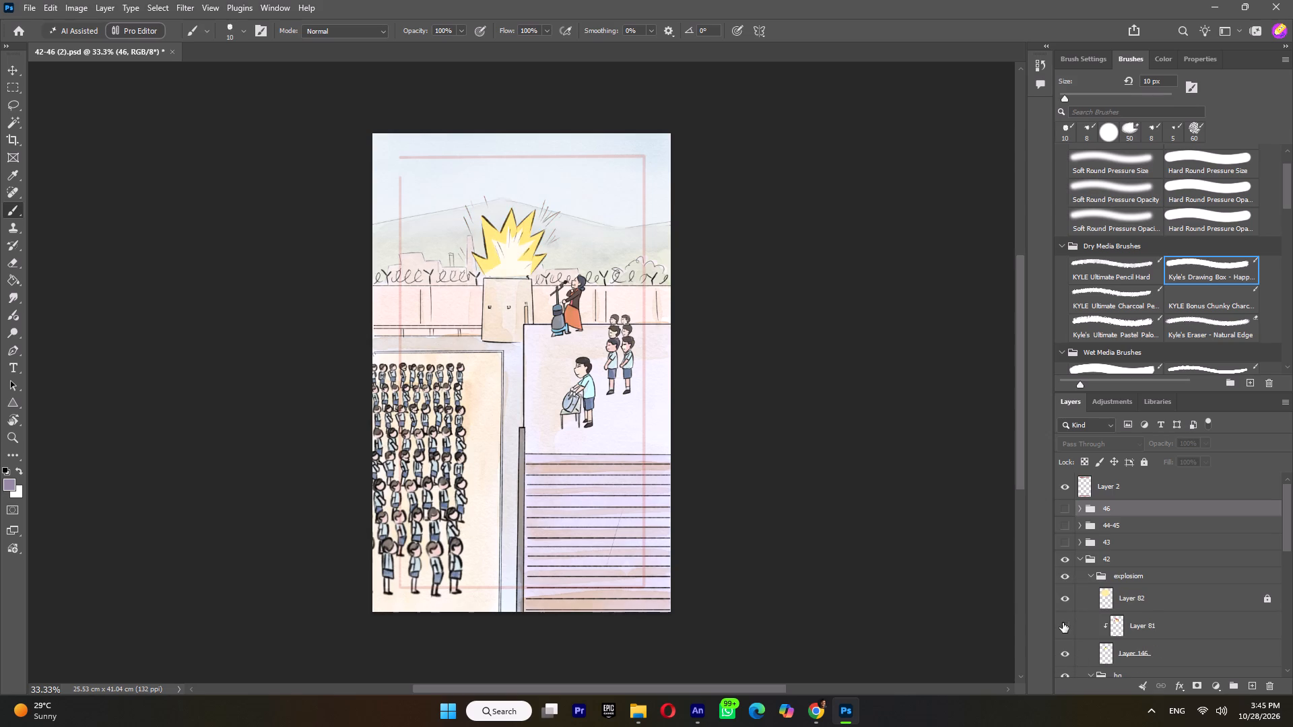
left_click(1065, 628)
left_click(1130, 624)
scroll(1164, 629, "down", 2)
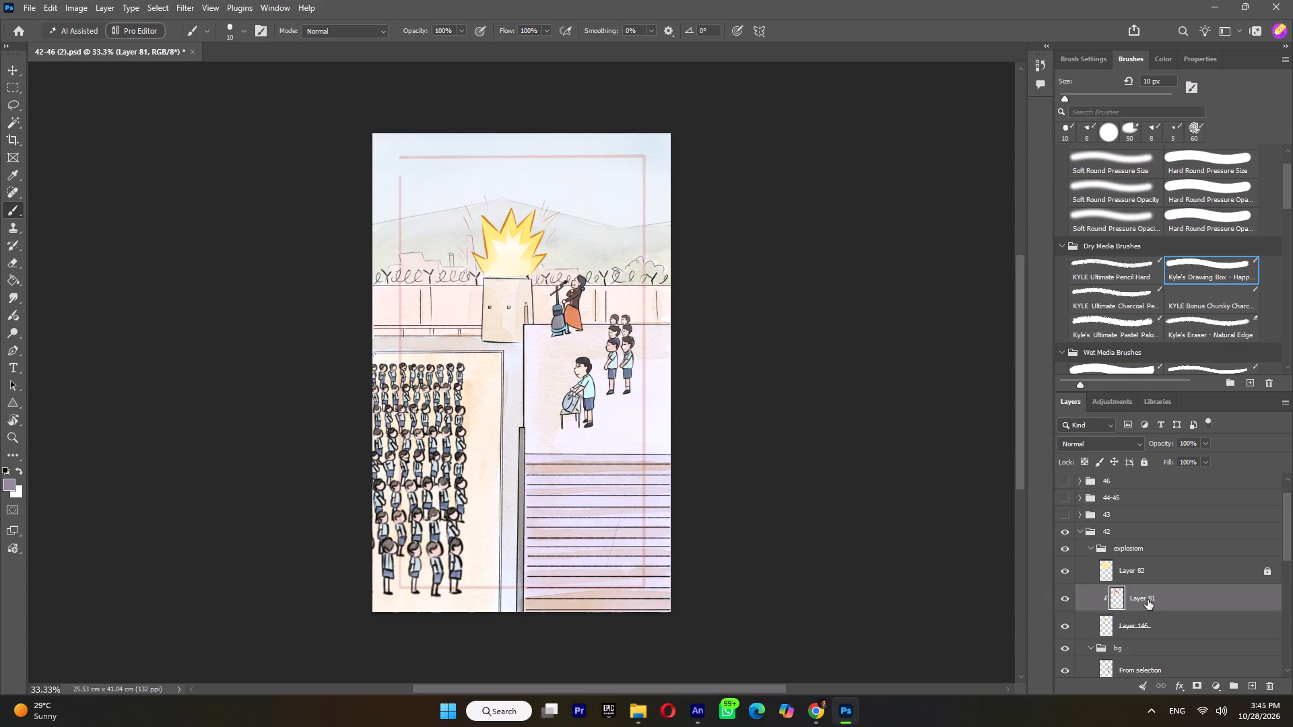
left_click(1148, 600, "shift")
right_click(1148, 600)
left_click(1205, 389)
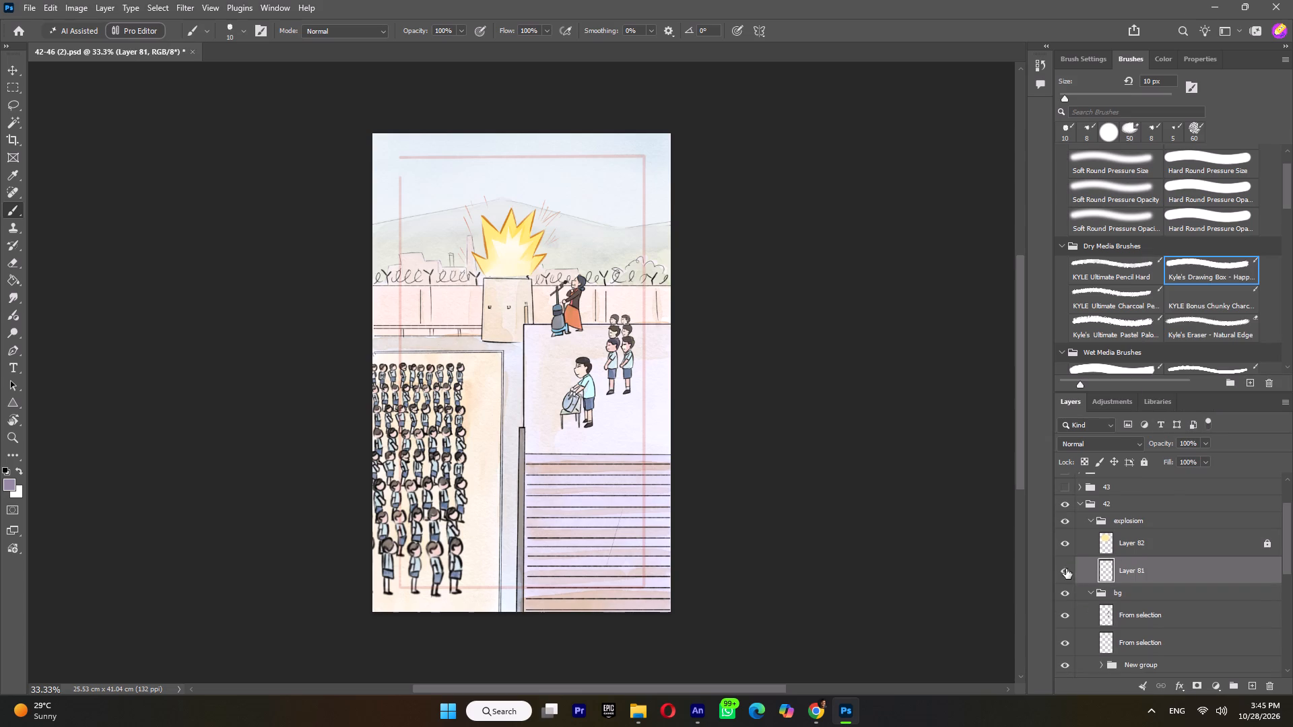
Compare what Layer 82 and the merged Layer 81 contribute to the explosion by toggling their visibility.
left_click(1066, 568)
left_click(1064, 569)
left_click(1066, 556)
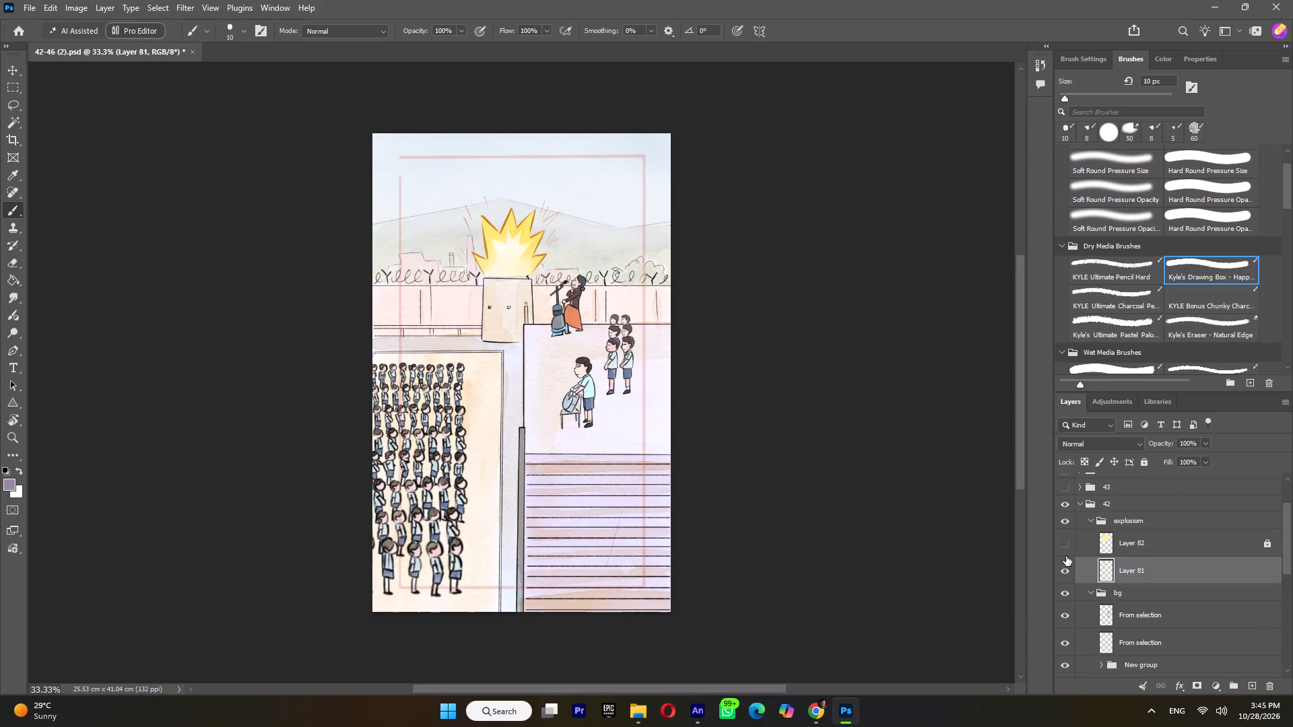
left_click(1067, 544)
left_click(1067, 572)
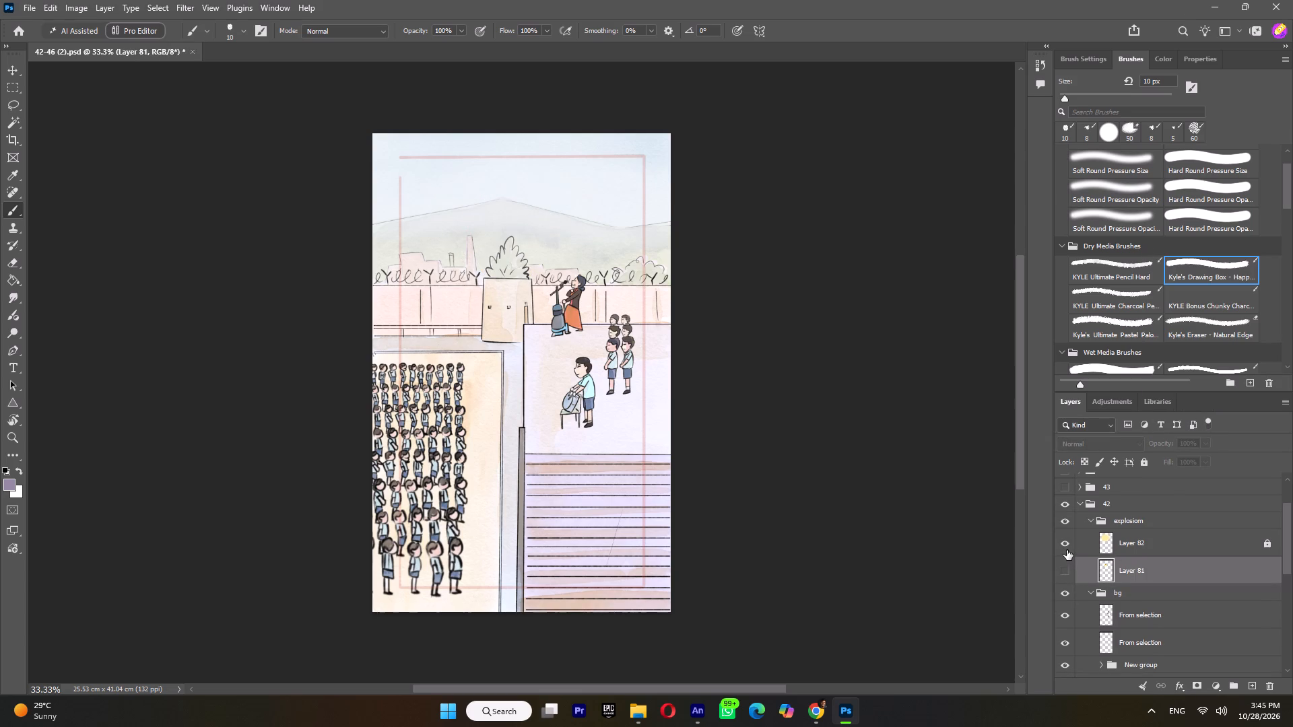
left_click(1067, 550)
left_click(1067, 549)
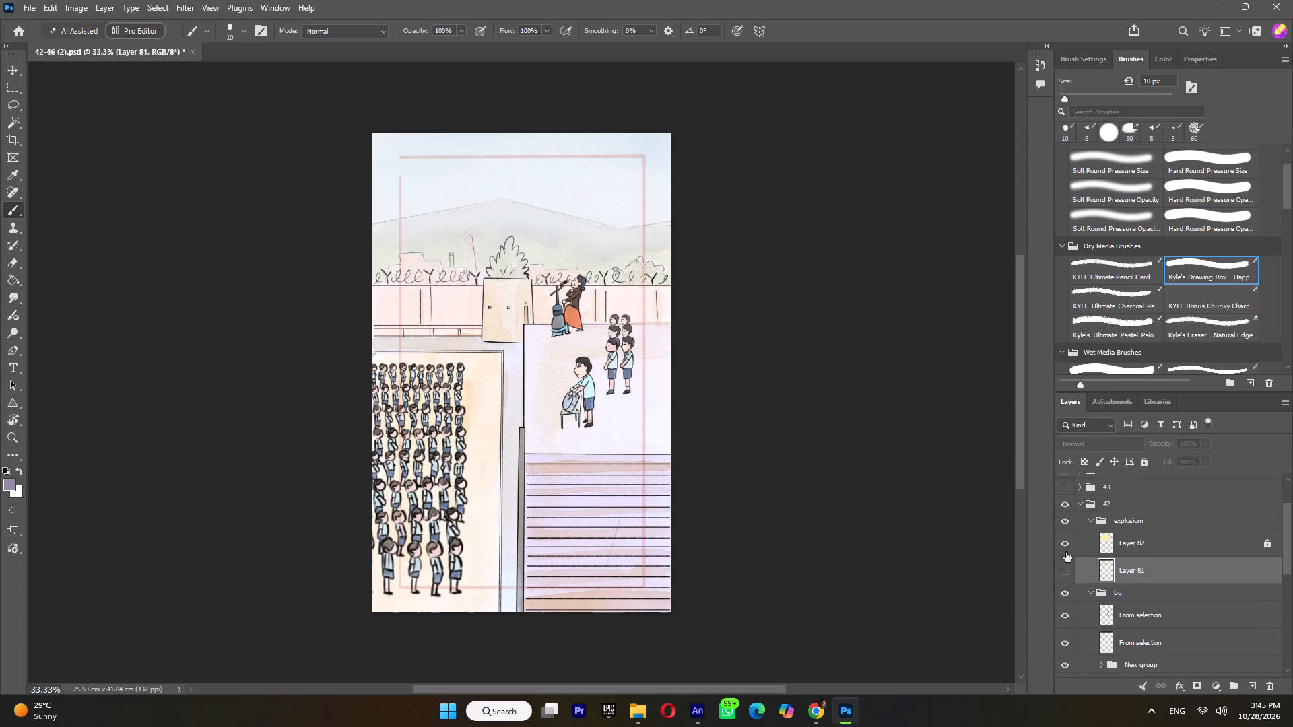
left_click(1066, 549)
left_click(1064, 541)
left_click(1064, 566)
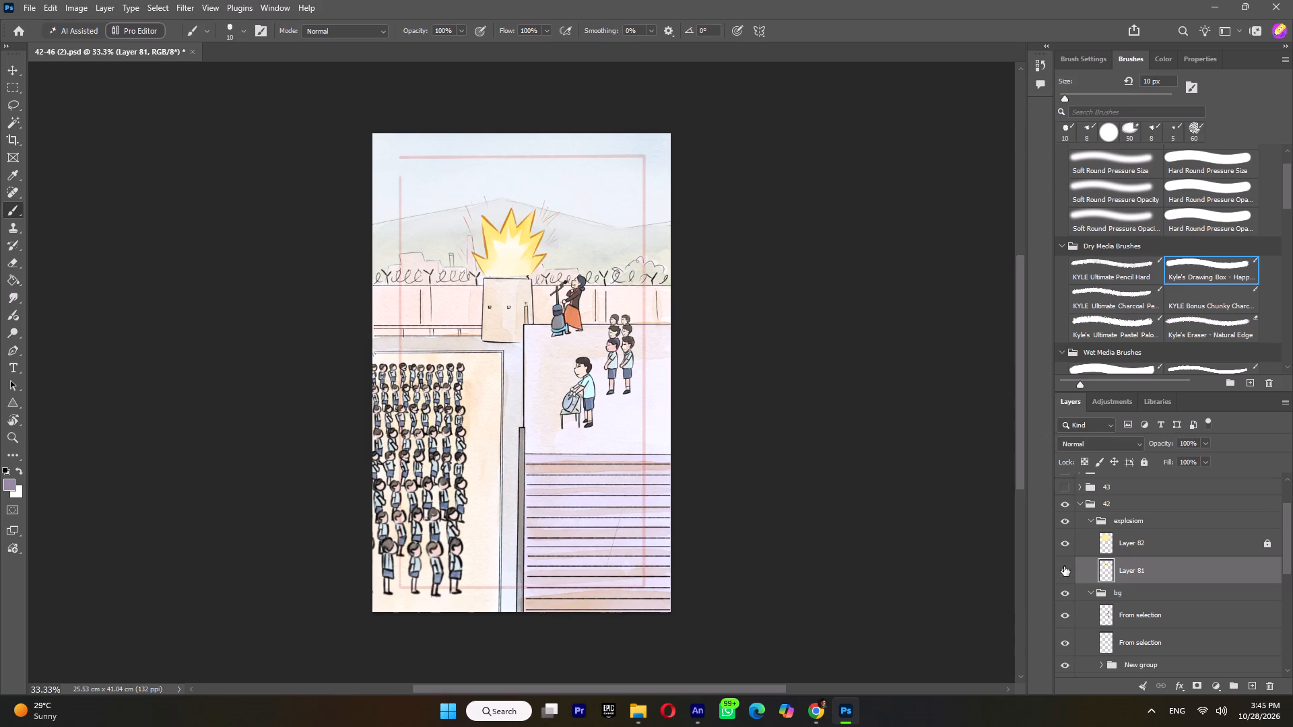
left_click(1064, 566)
left_click(1064, 566)
Unlock Layer 82 in the explosiom group.
left_click(1263, 547)
Recheck Layer 81 and Layer 82 by toggling their visibility, leaving both shown and Layer 82 selected.
left_click(1063, 572)
left_click(1063, 572)
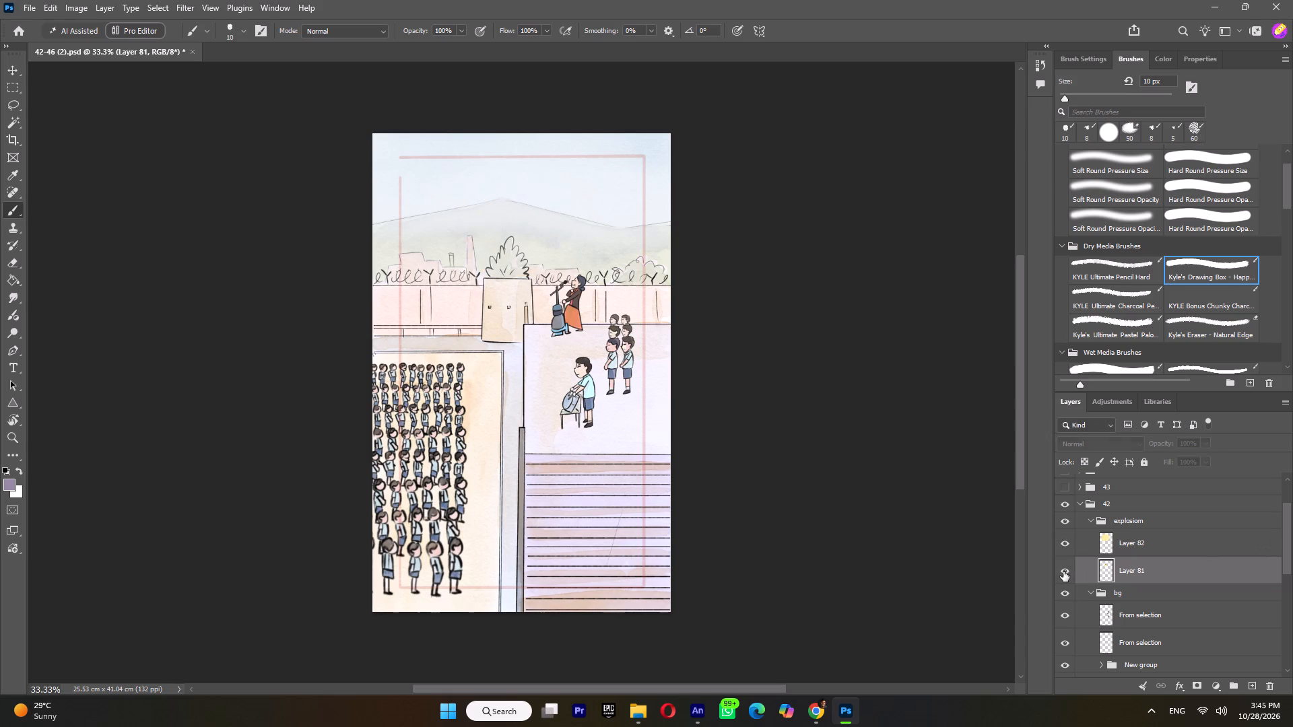
left_click(1063, 569)
left_click(1065, 544)
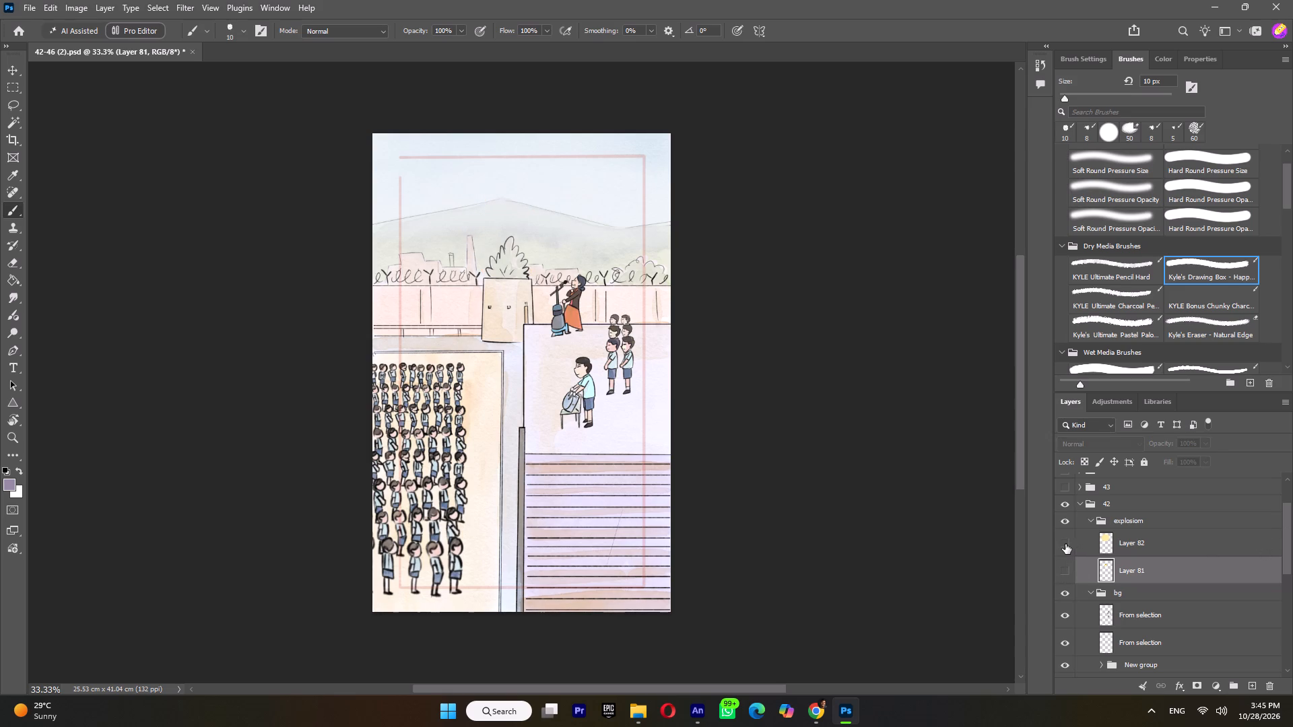
left_click(1063, 545)
left_click(1065, 547)
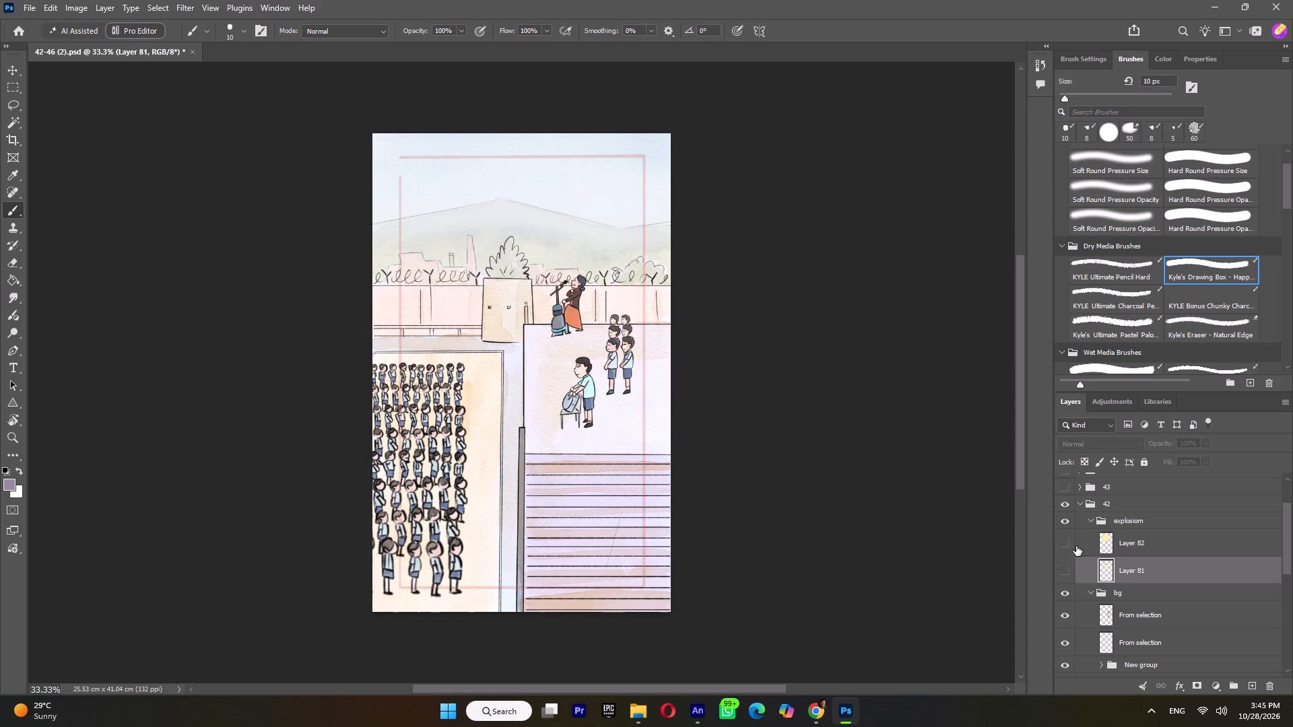
left_click(1127, 546)
left_click(1067, 540)
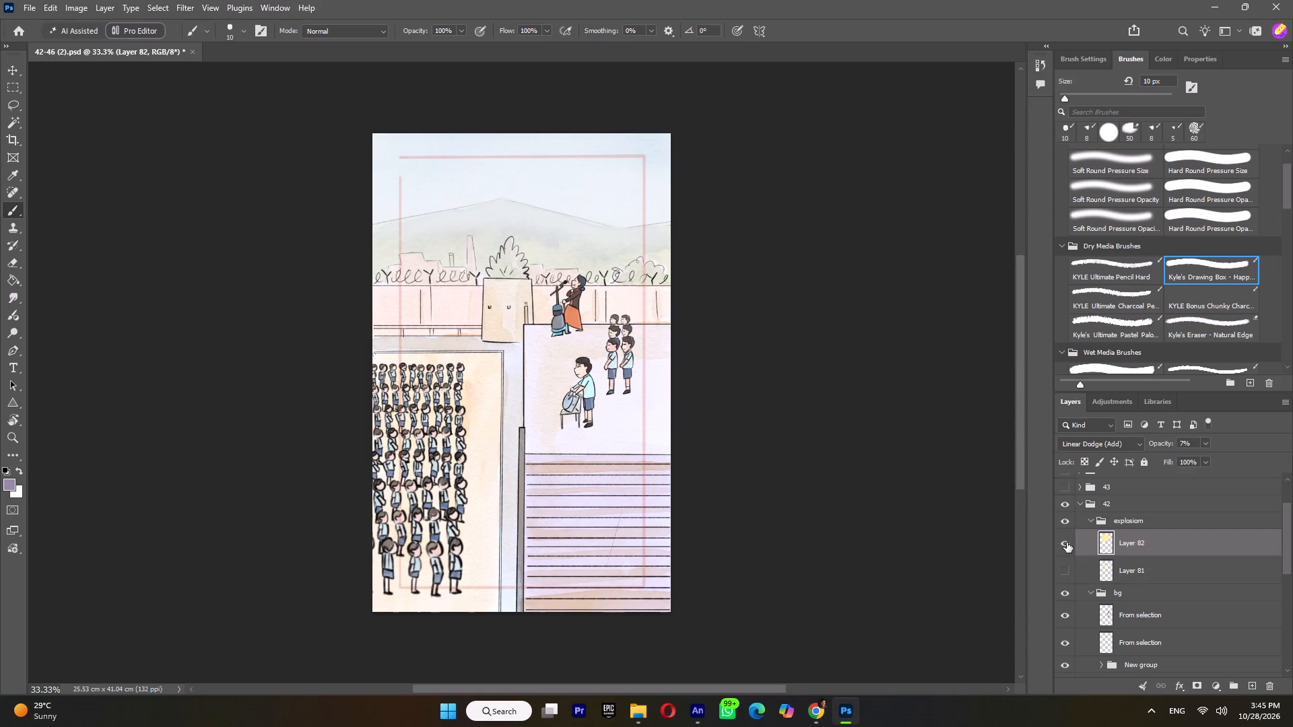
left_click(1068, 560)
left_click(1121, 559)
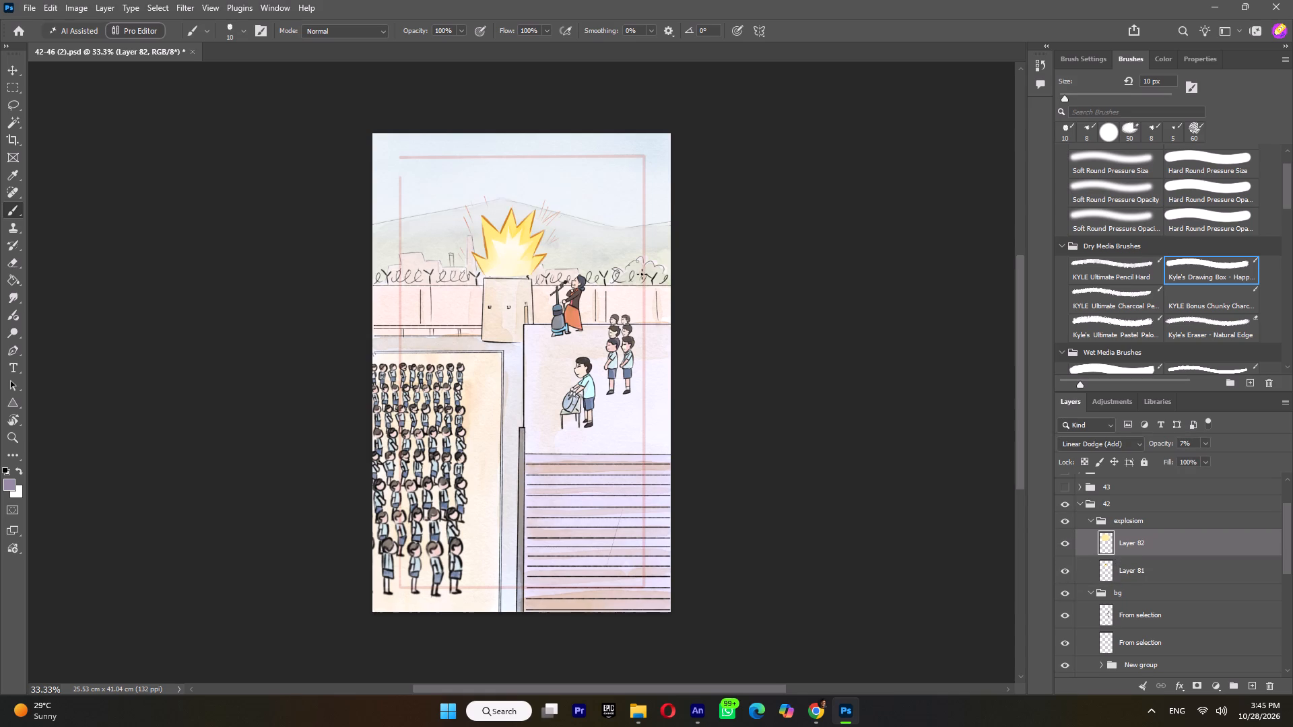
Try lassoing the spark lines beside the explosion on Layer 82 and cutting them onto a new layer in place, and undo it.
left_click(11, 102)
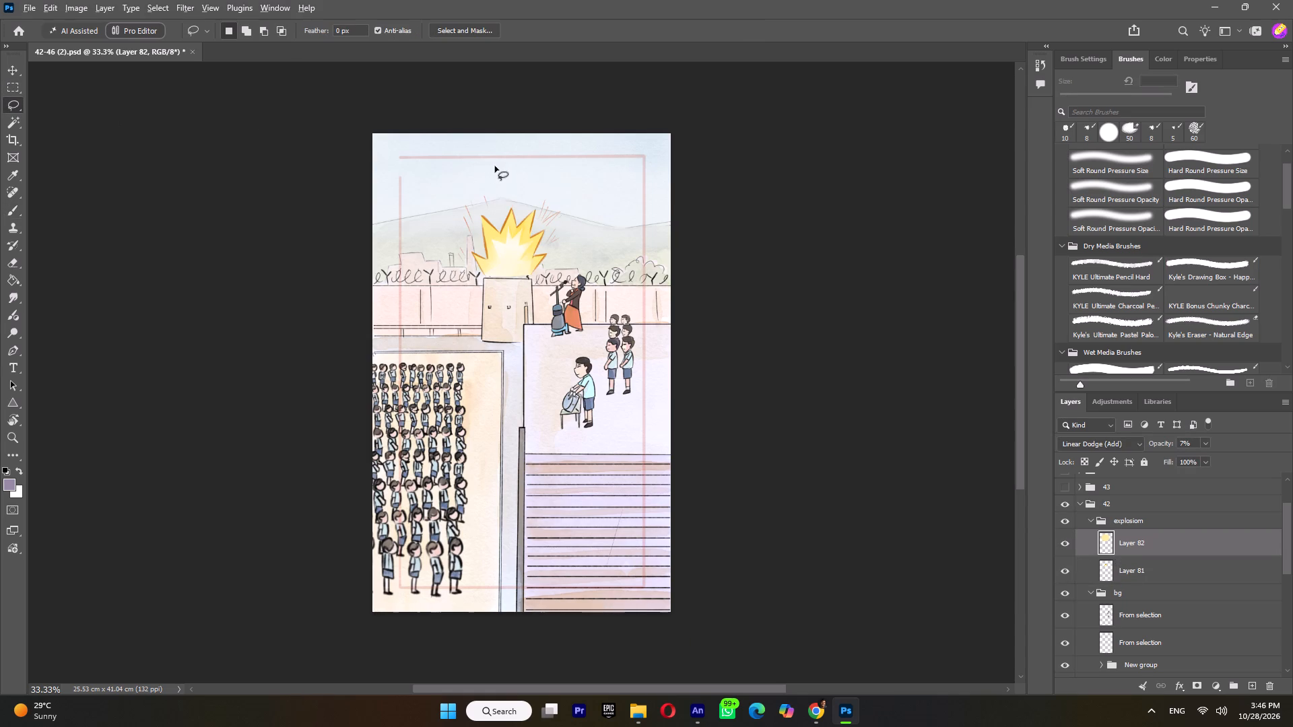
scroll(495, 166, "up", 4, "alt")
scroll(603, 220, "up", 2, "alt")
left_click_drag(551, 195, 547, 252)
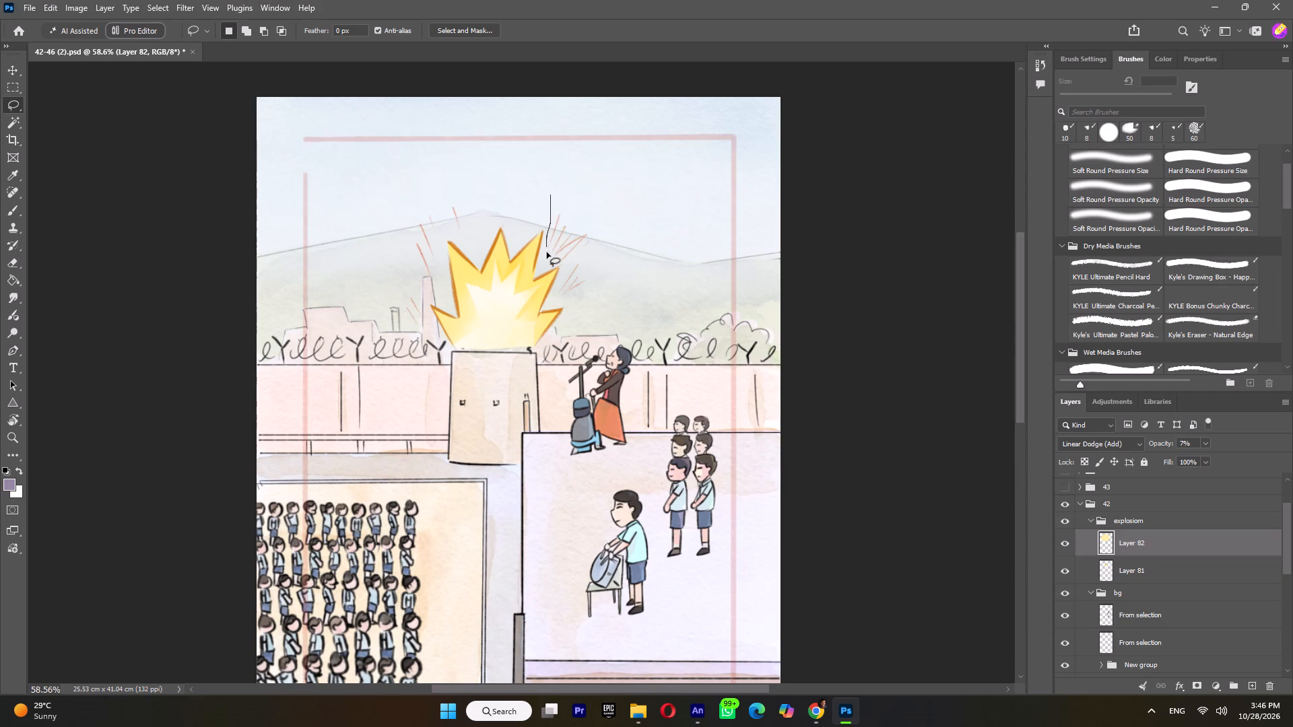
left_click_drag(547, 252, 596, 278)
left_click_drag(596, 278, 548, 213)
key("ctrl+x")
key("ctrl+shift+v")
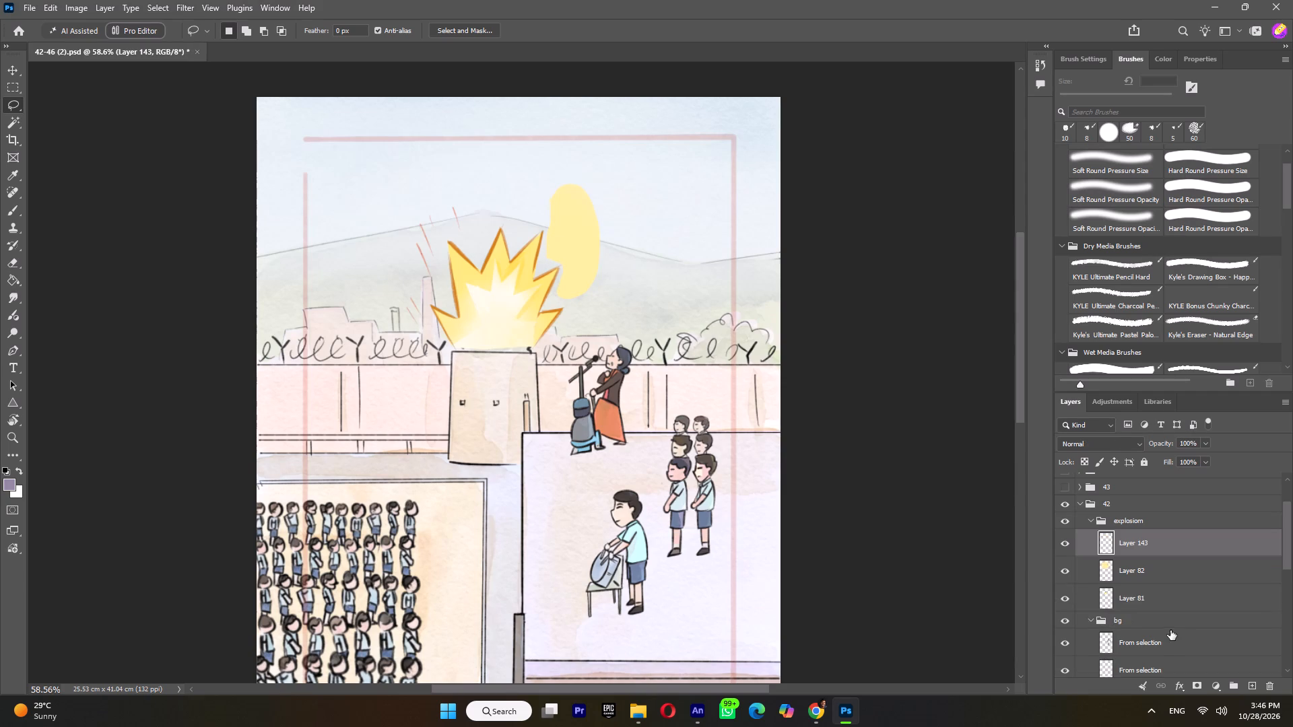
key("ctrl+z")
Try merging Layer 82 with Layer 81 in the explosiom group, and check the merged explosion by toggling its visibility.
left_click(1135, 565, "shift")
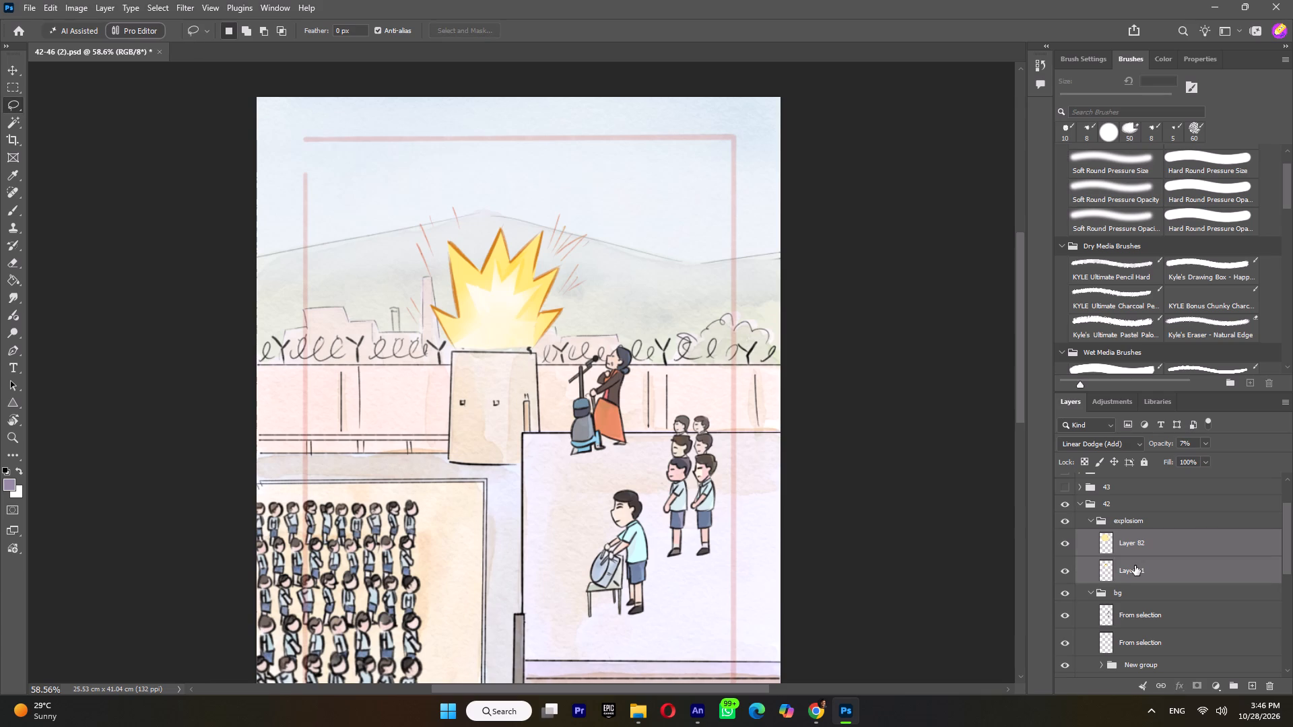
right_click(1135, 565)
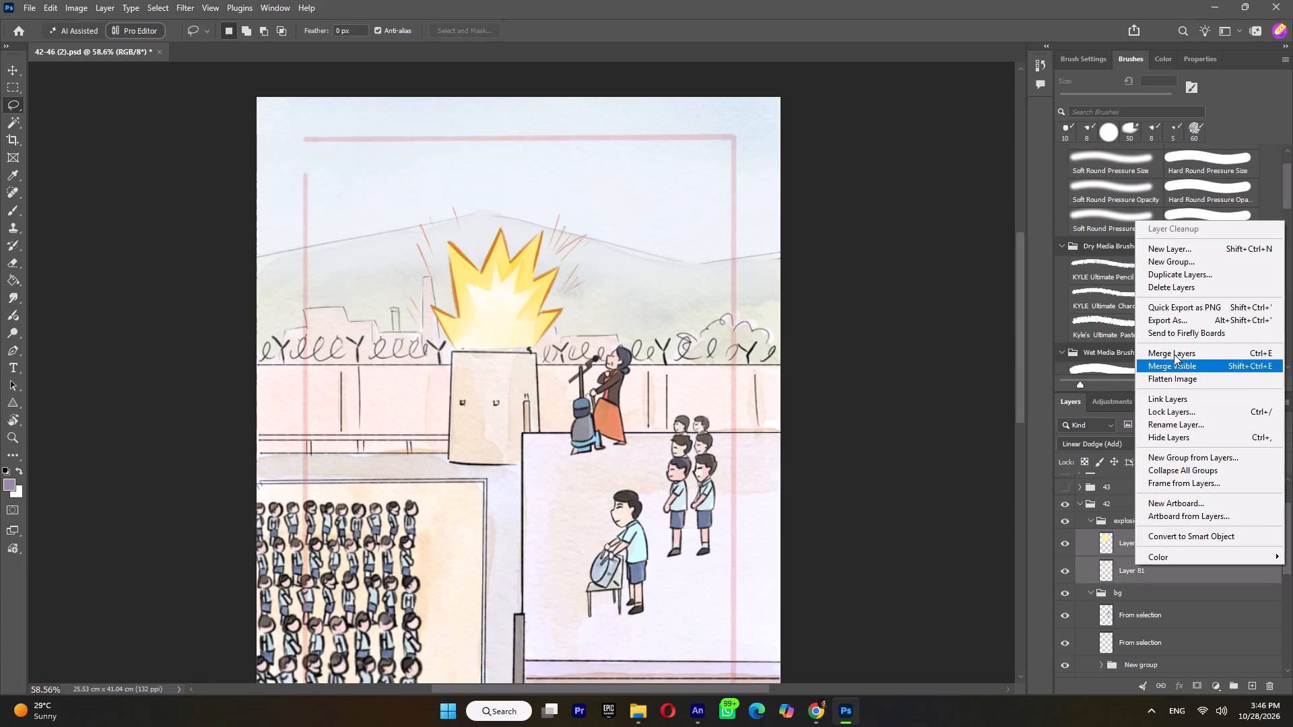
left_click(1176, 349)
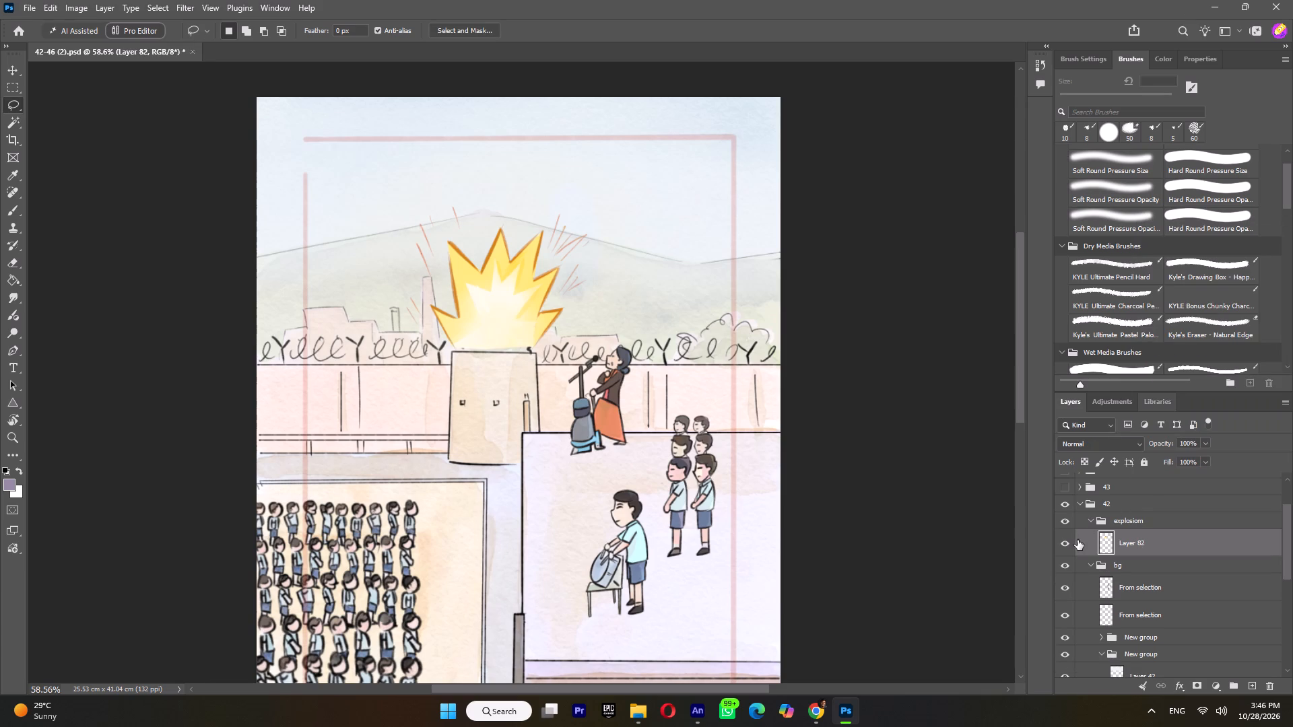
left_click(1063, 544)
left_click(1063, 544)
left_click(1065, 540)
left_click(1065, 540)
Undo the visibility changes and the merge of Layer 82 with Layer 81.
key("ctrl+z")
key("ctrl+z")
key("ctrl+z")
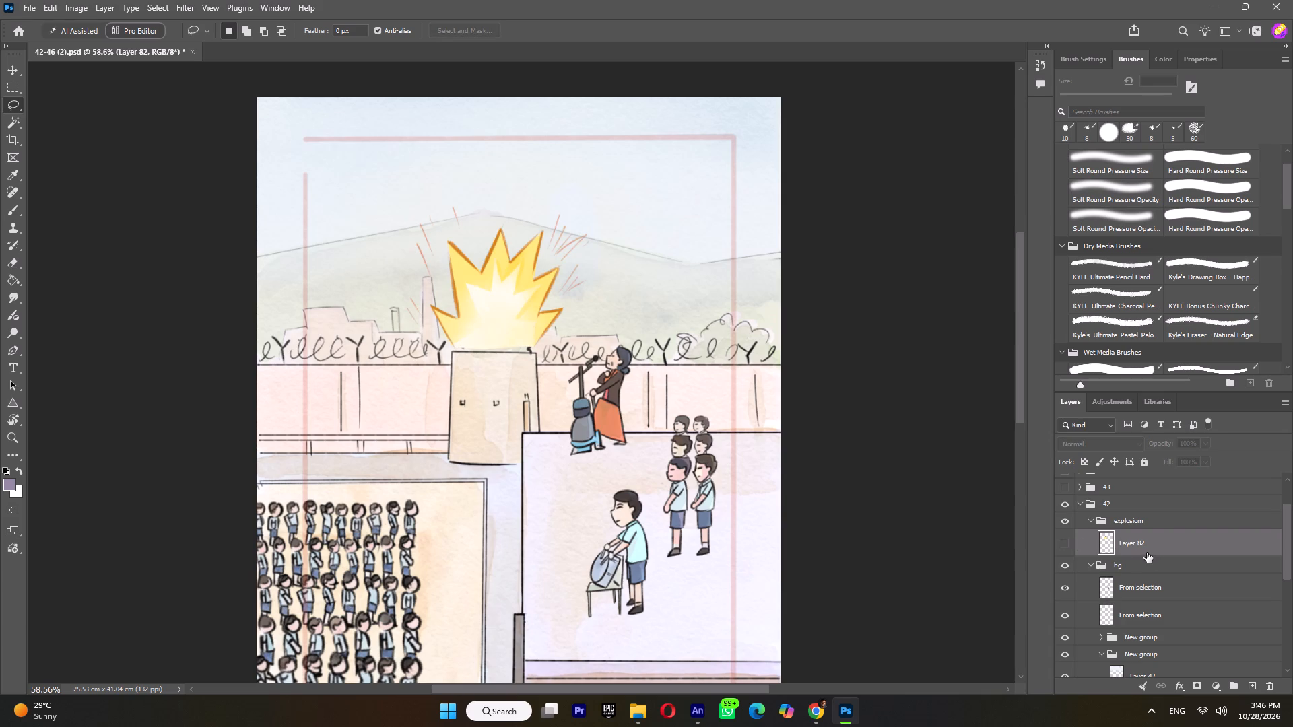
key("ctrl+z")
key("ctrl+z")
Hide Layer 82 in the explosiom group and make Layer 81 the active layer.
left_click(1138, 547)
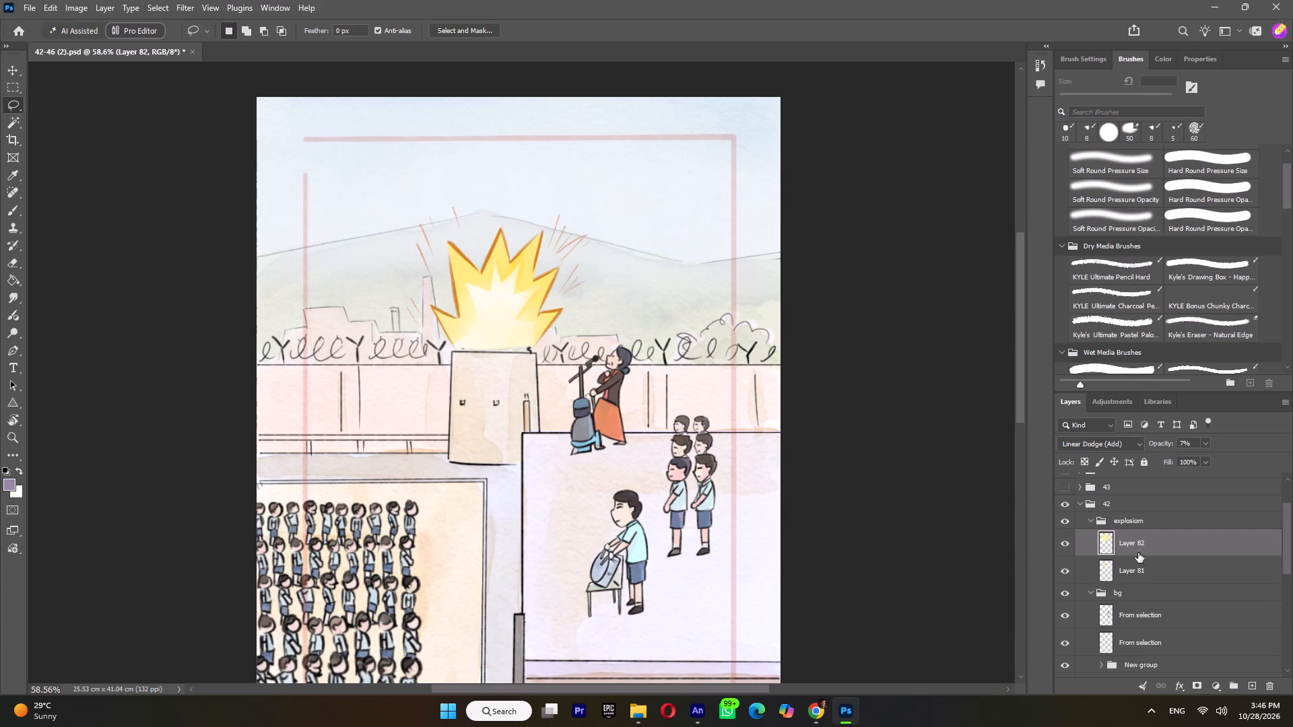
left_click(1138, 567)
left_click(1140, 544)
left_click(1065, 546)
left_click(1119, 574)
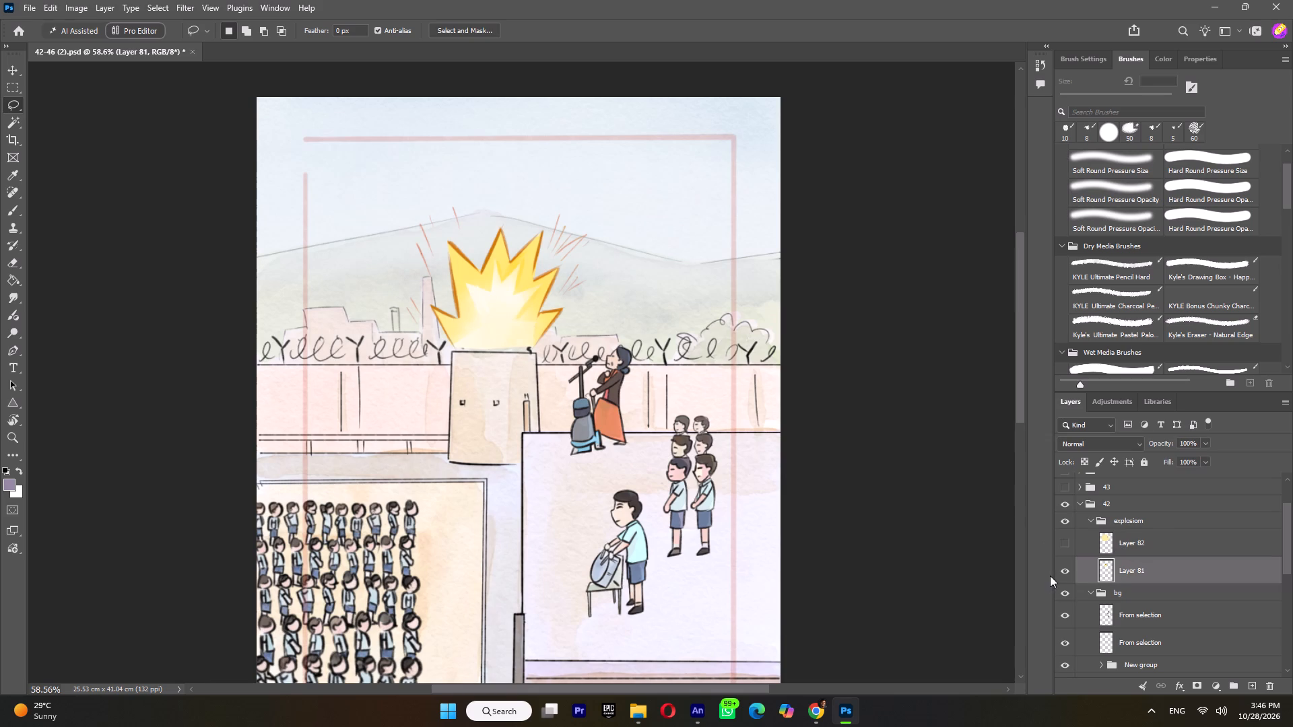
Lasso the spark lines on the right side of the explosion on Layer 81 and cut them onto a new layer in place.
left_click_drag(548, 190, 548, 259)
left_click_drag(548, 259, 542, 201)
key("ctrl+x")
key("ctrl+shift+v")
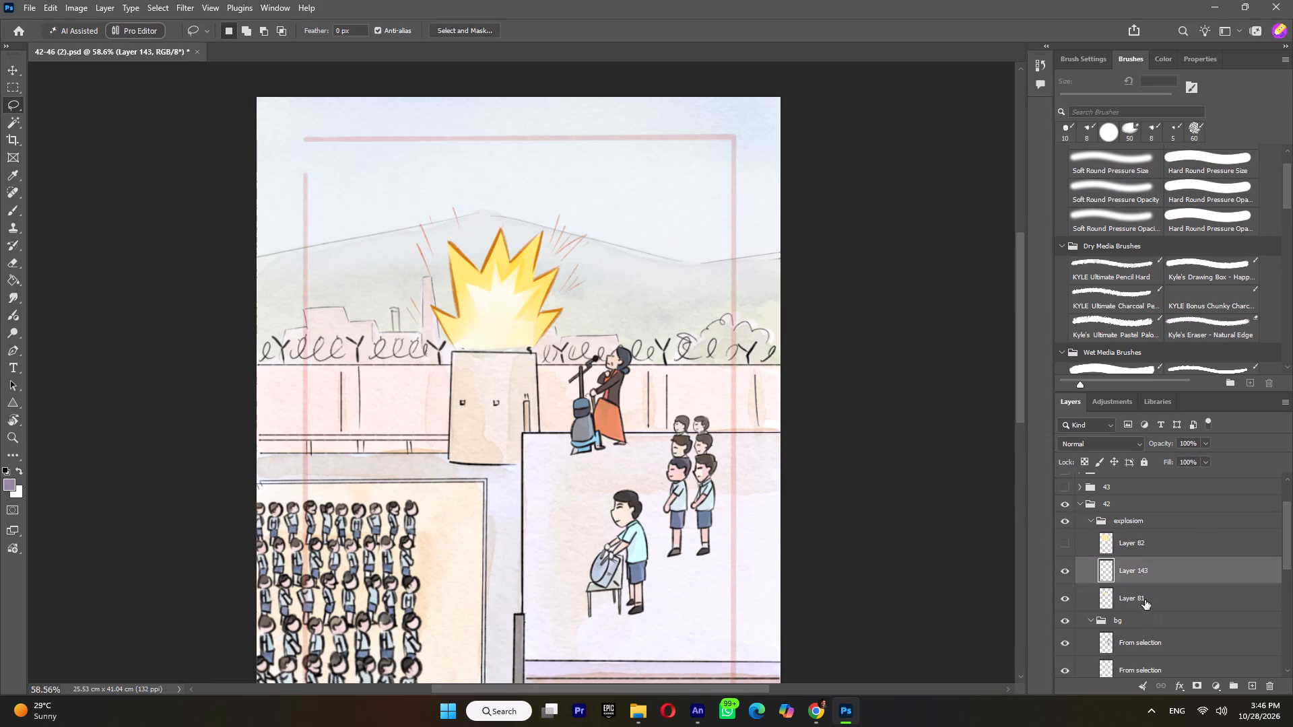
Lasso the spark lines on the left side of the explosion on Layer 81 and cut them onto a new layer in place.
left_click(1144, 596)
left_click_drag(442, 184, 435, 278)
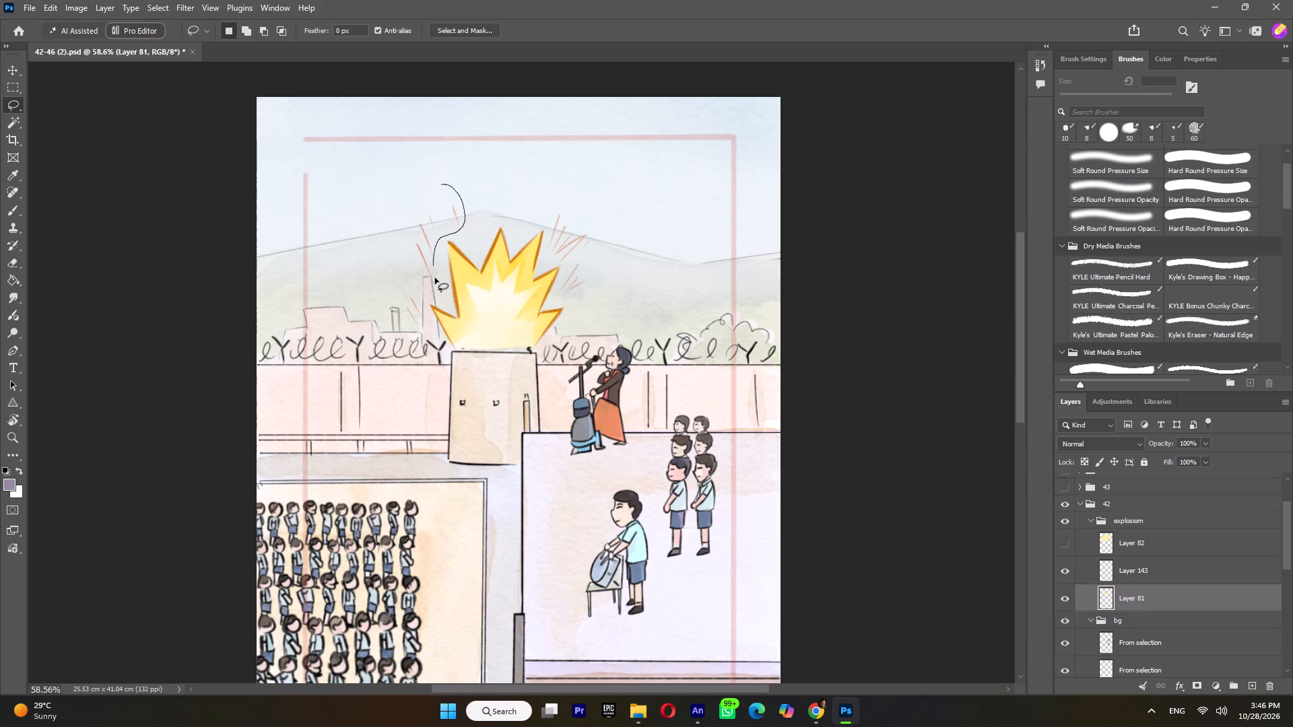
left_click_drag(435, 278, 461, 187)
key("ctrl+x")
key("ctrl+shift+v")
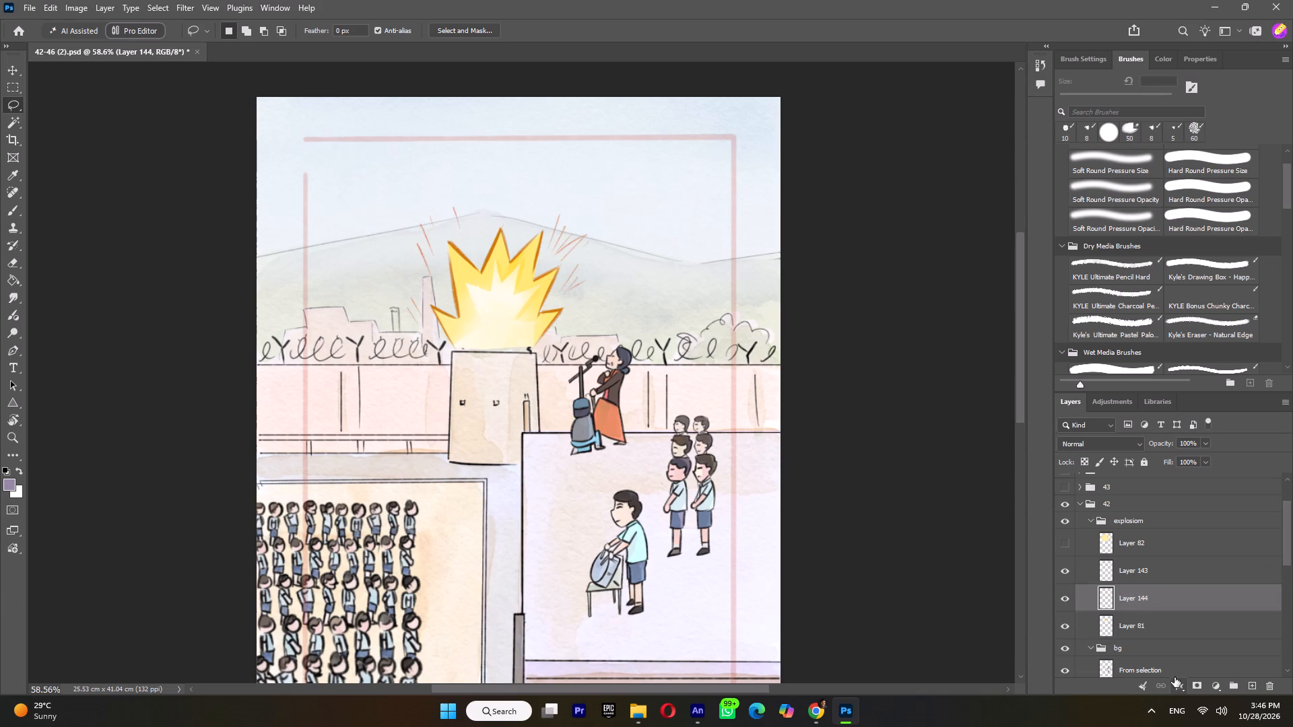
Collapse and hide group 42, and show and expand group 43.
left_click(1080, 504)
left_click(1065, 561)
left_click(1061, 539)
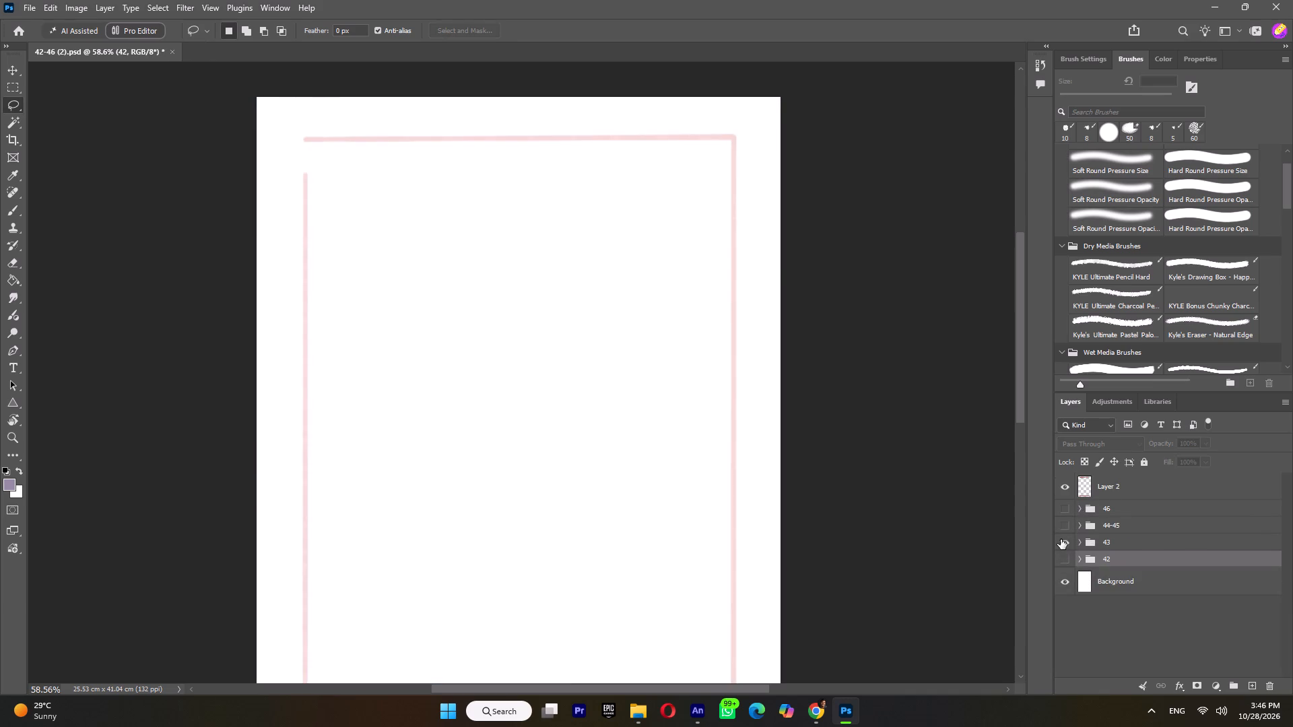
left_click(1080, 545)
Examine what the upper layers of group 43 contain, down to Layer 87, by toggling their visibility.
left_click(1063, 562)
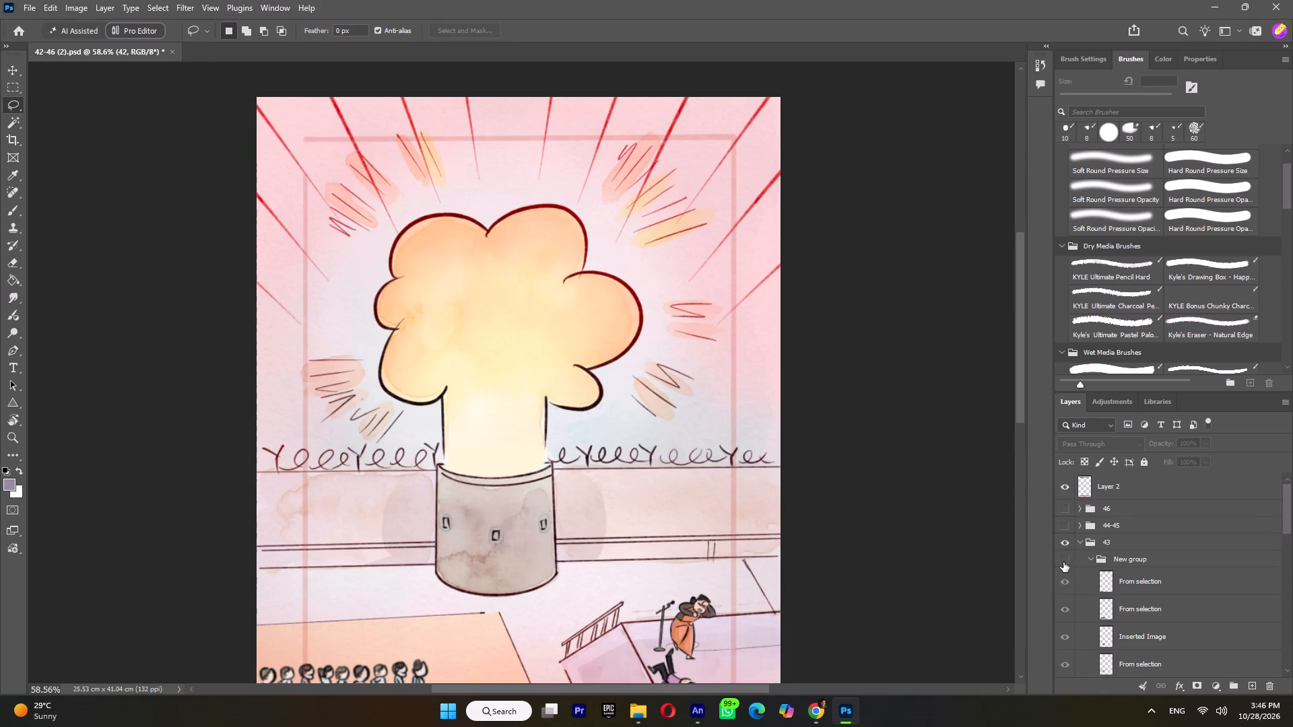
left_click(1063, 559)
scroll(557, 386, "down", 9)
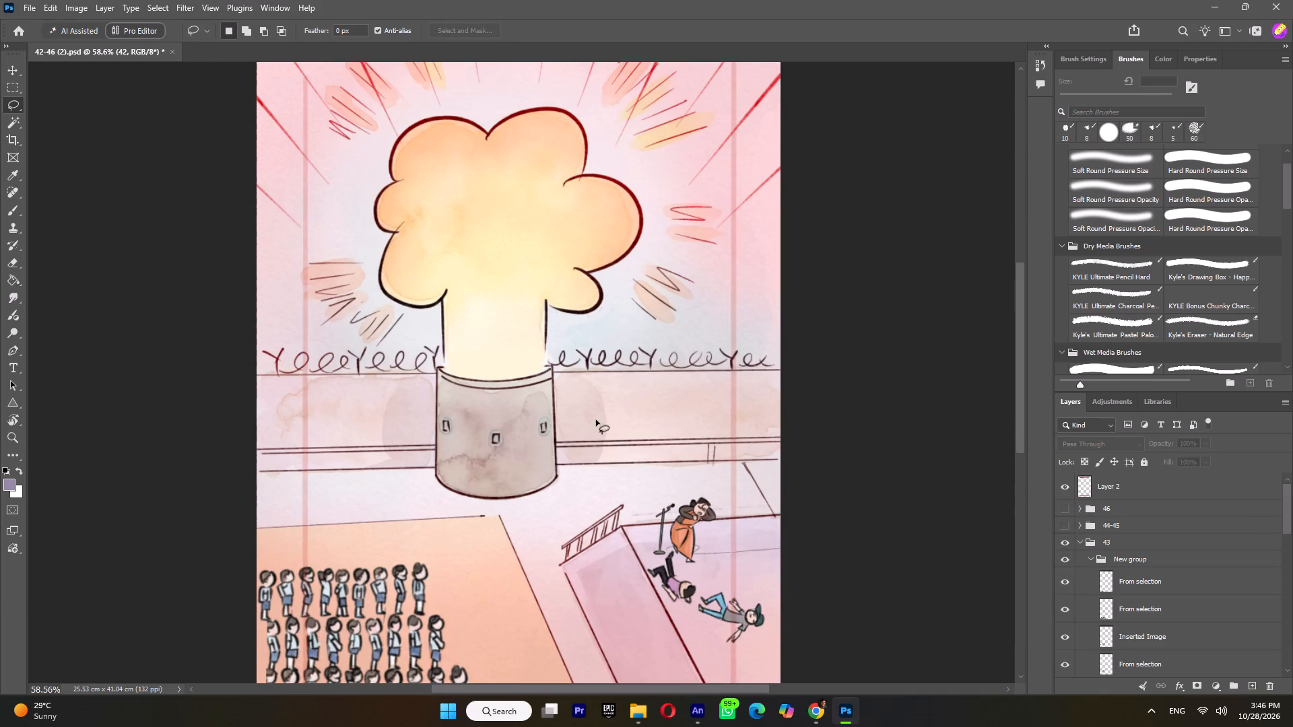
left_click(1062, 611)
left_click(1062, 611)
left_click(1062, 637)
left_click(1062, 637)
left_click(1063, 660)
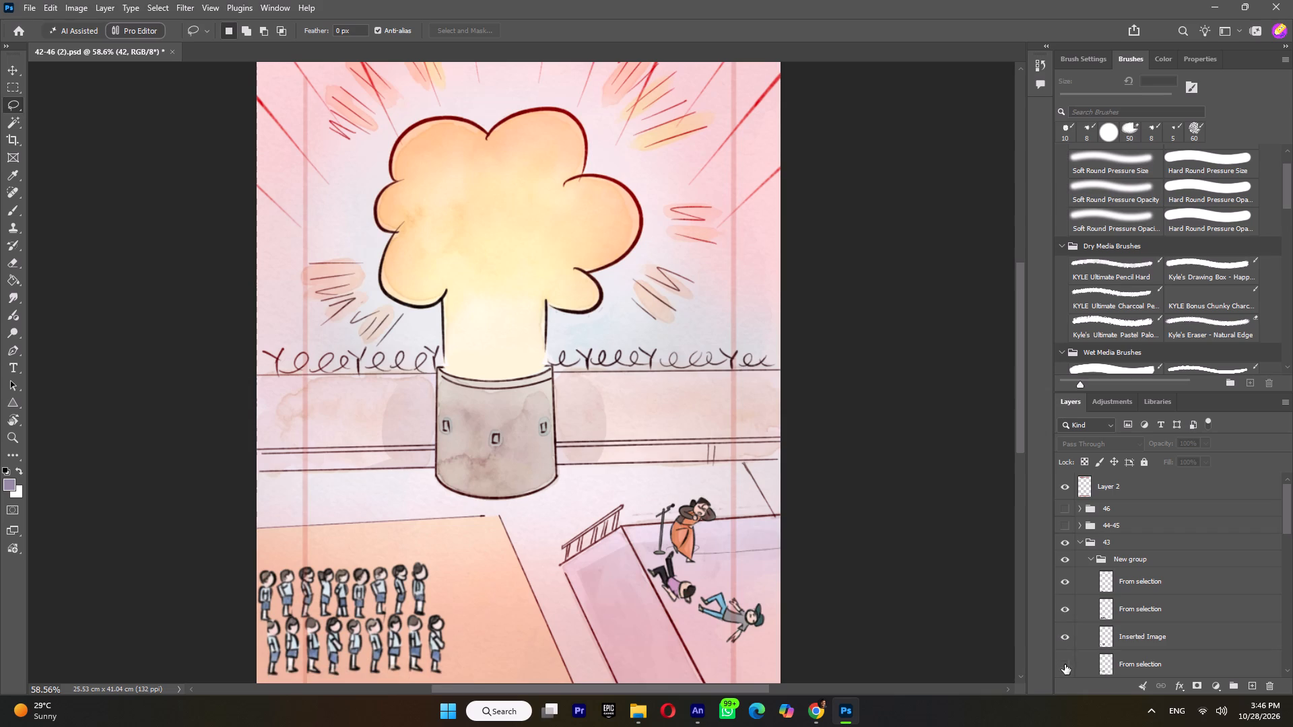
left_click(1065, 664)
scroll(1102, 621, "down", 7)
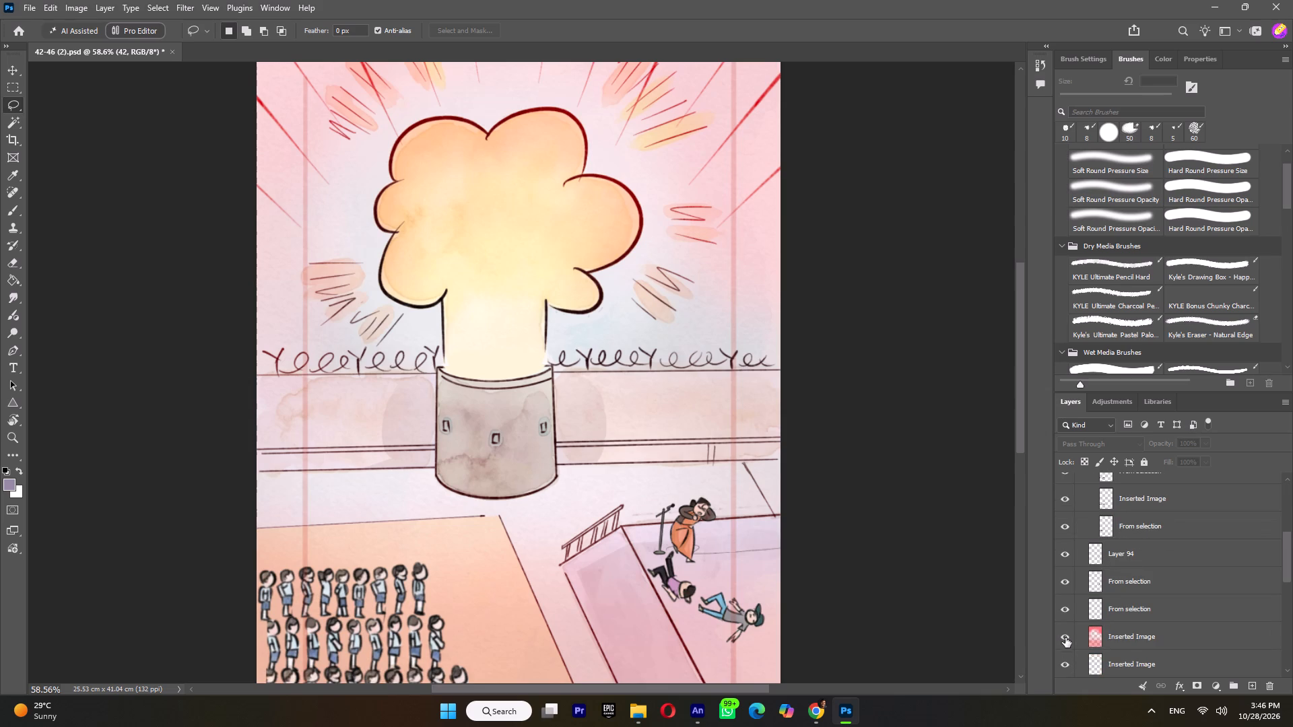
left_click(1067, 633)
left_click(1067, 633)
scroll(1067, 633, "down", 4)
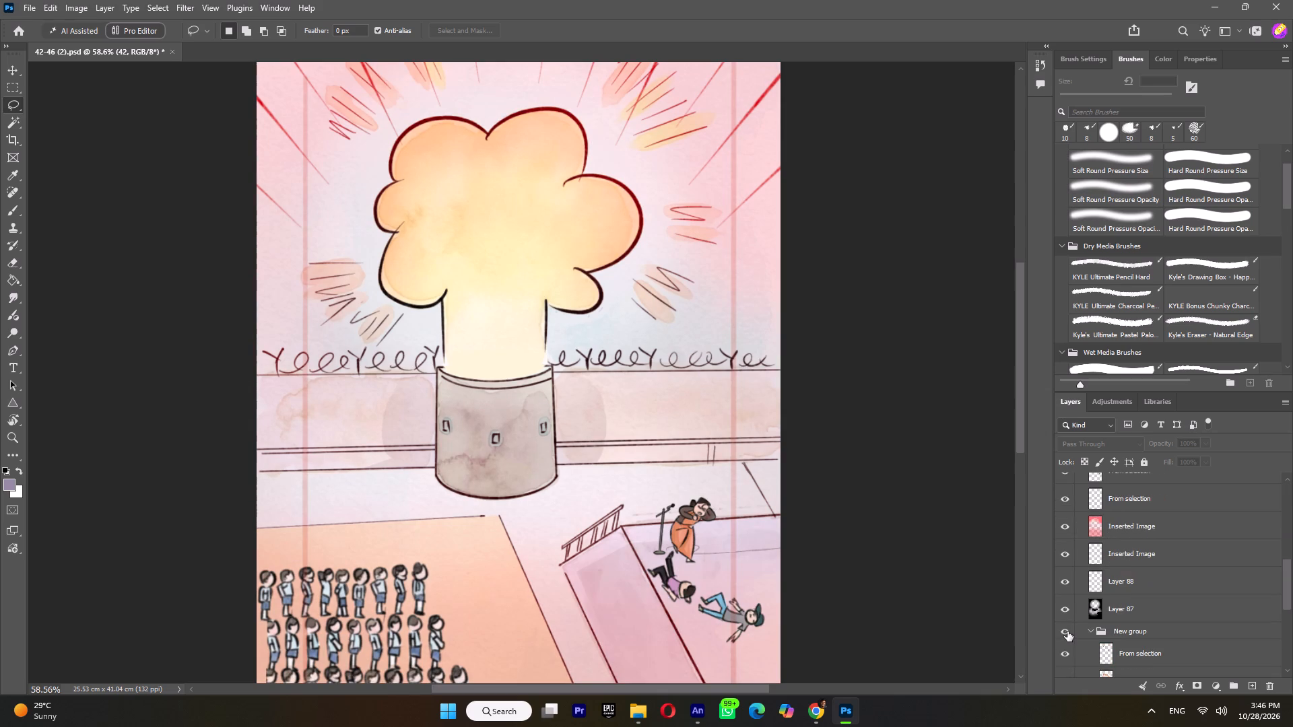
left_click(1065, 613)
left_click(1065, 611)
Examine the New group below Layer 87 and its four From selection layers by toggling their visibility.
left_click(1110, 607)
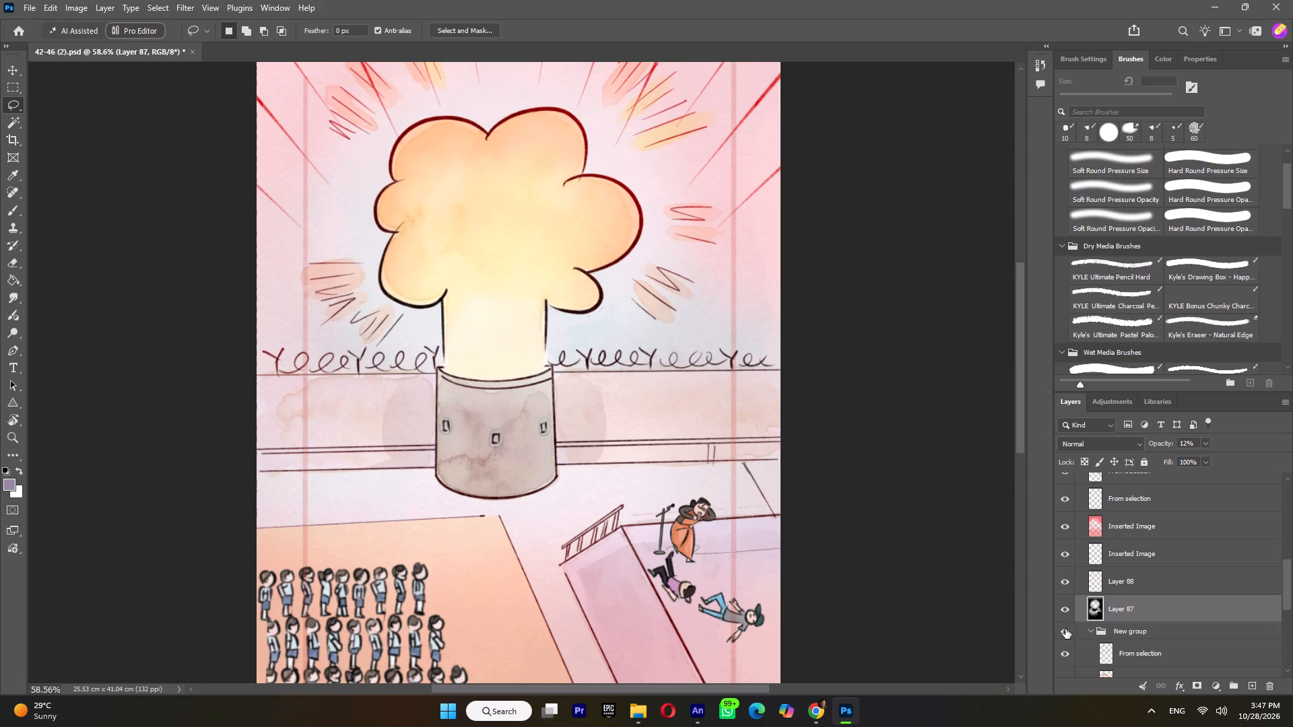
left_click(1065, 629)
left_click(1064, 632)
scroll(1158, 625, "down", 3)
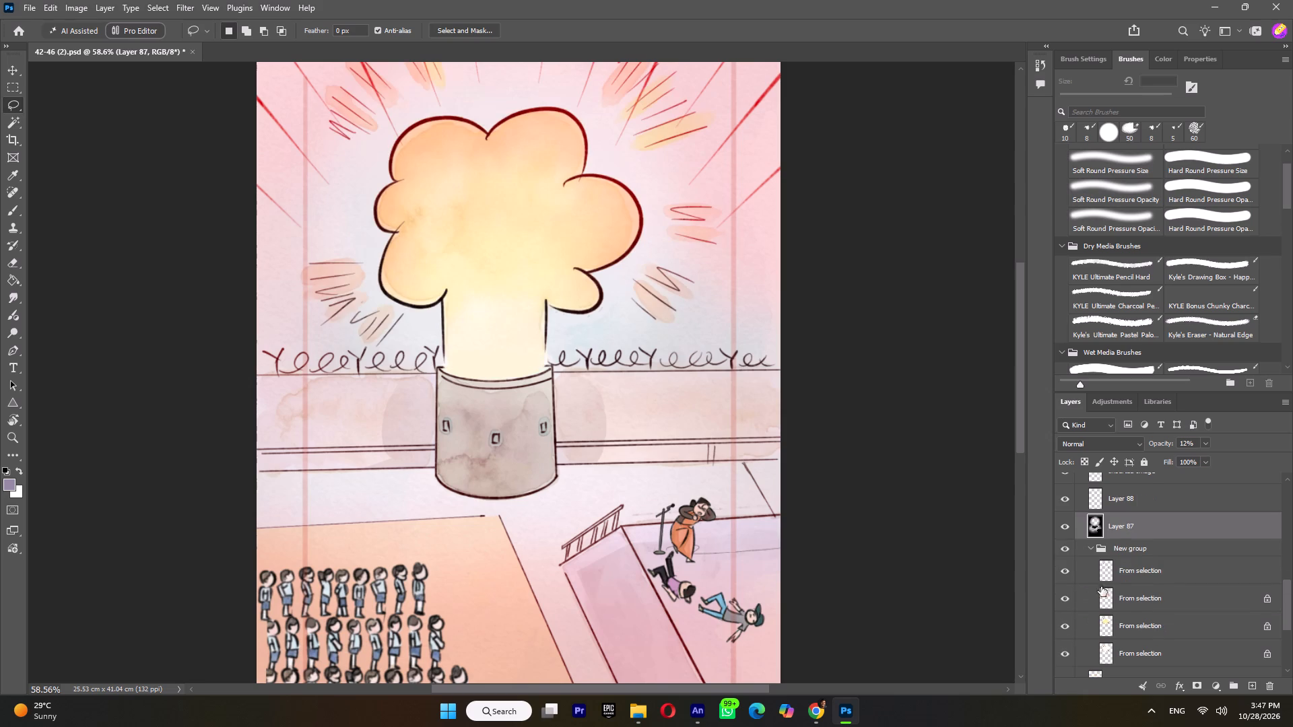
left_click(1066, 568)
left_click(1065, 572)
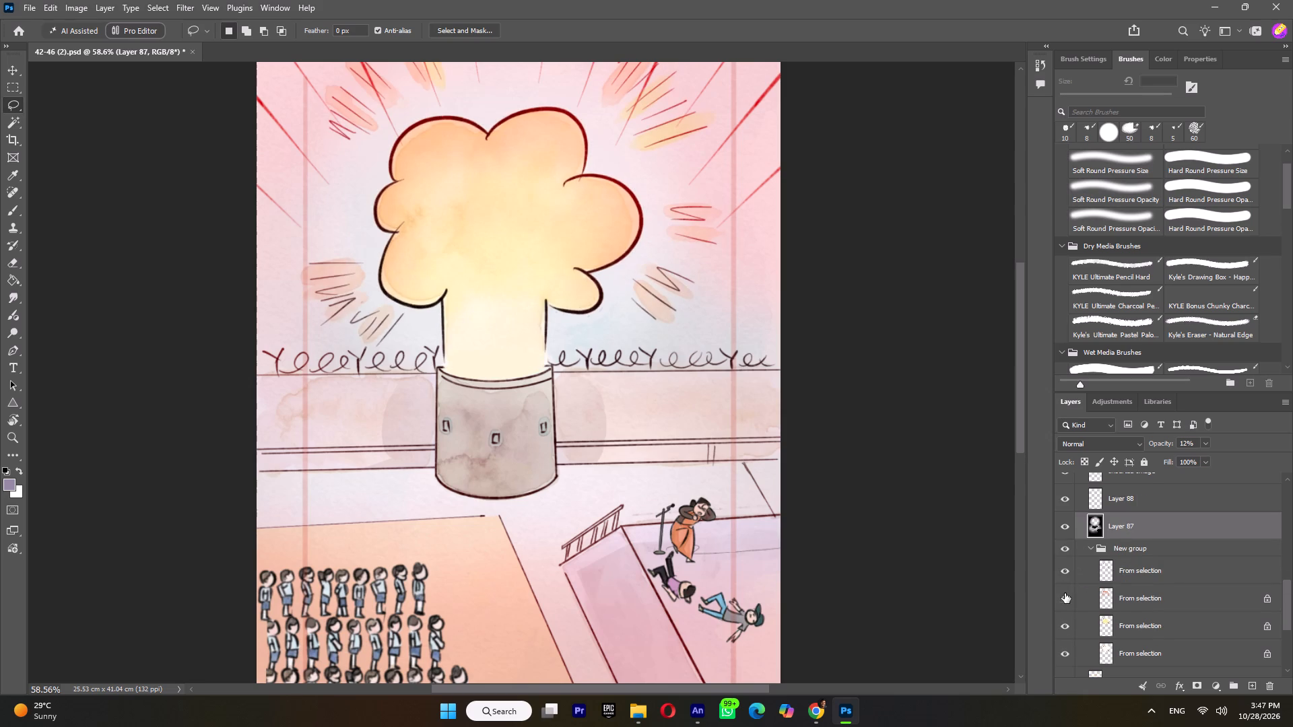
left_click(1065, 593)
left_click(1065, 593)
left_click(1067, 574)
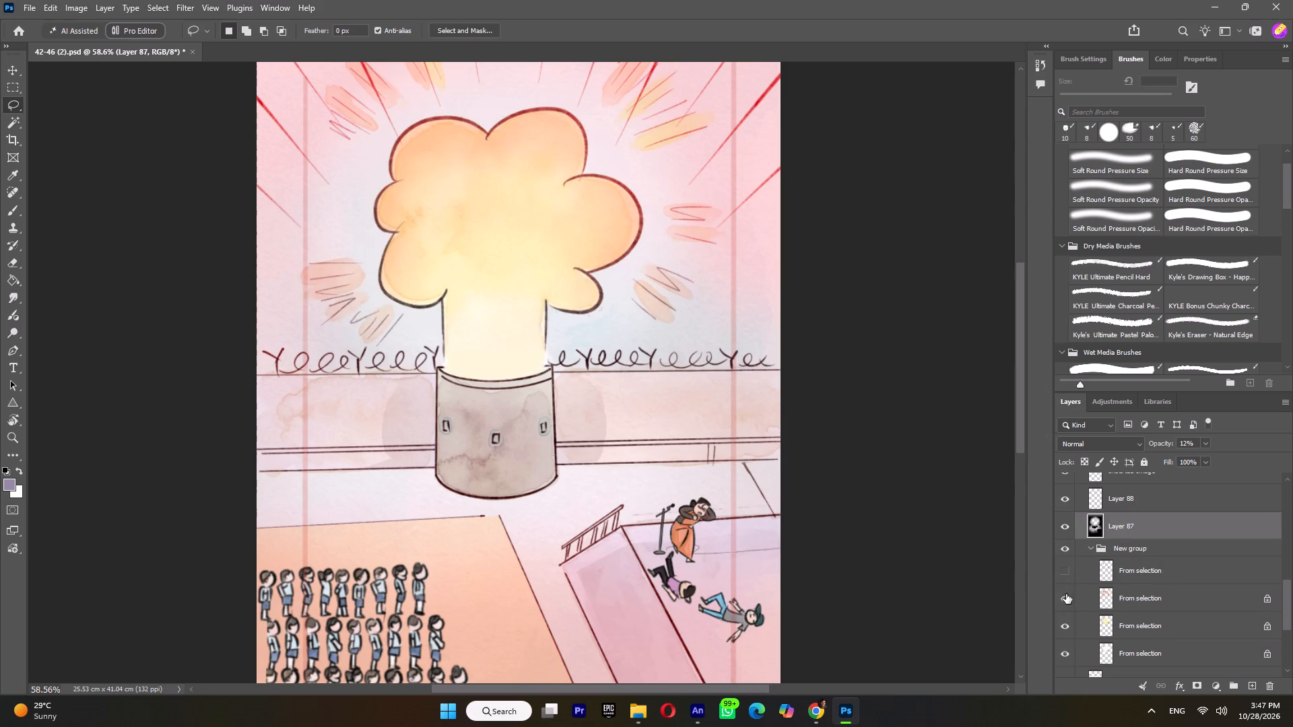
left_click(1066, 595)
left_click(1065, 621)
left_click(1065, 653)
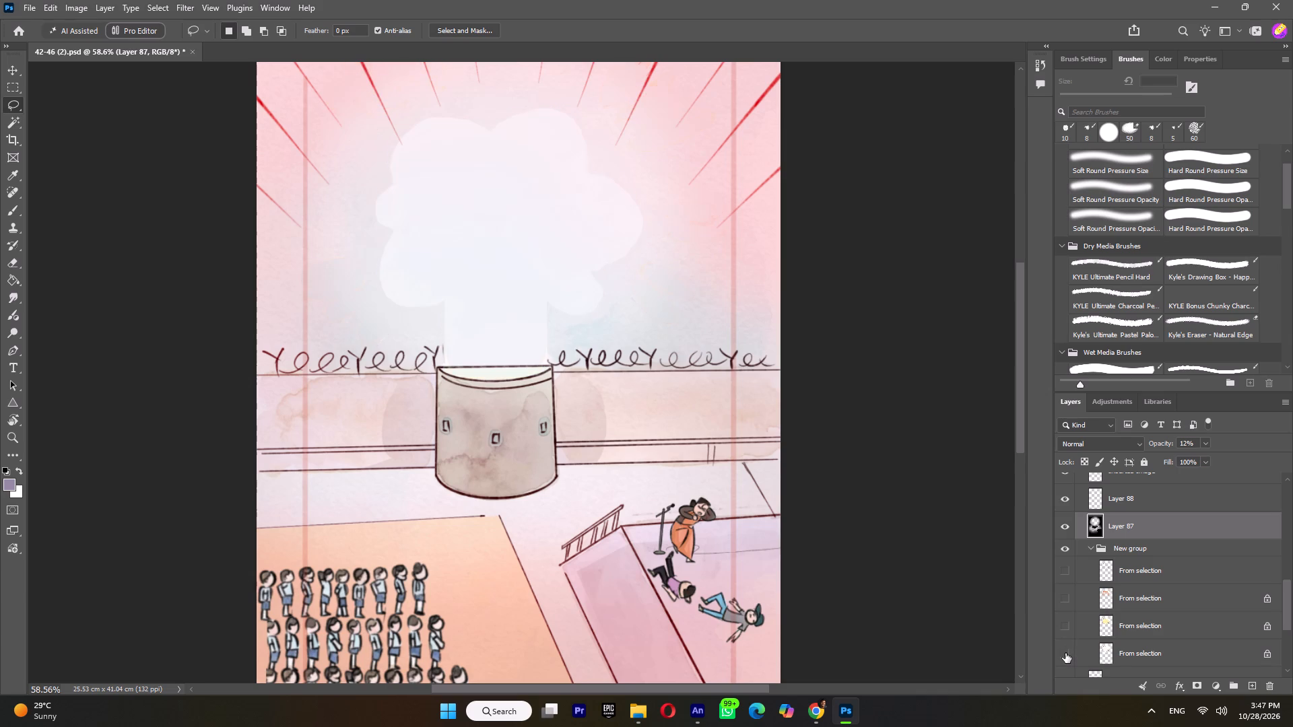
left_click_drag(1061, 656, 1065, 544)
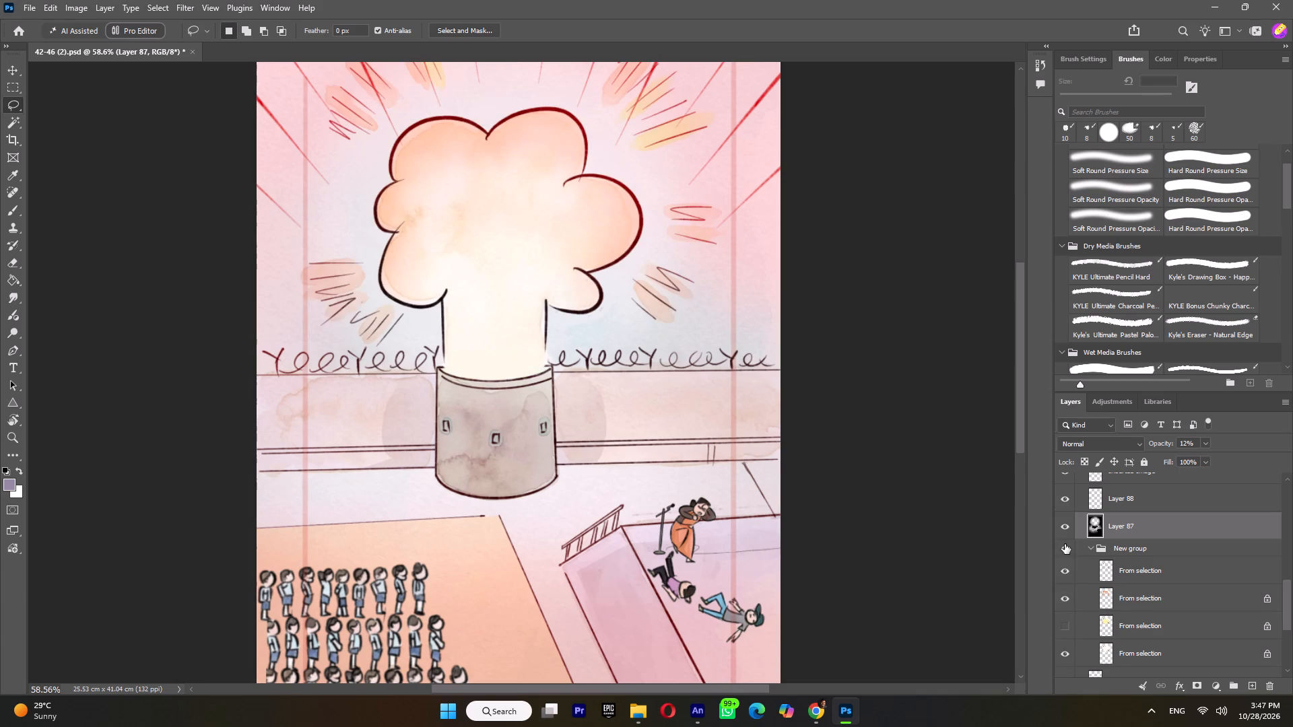
left_click(1067, 621)
Merge the four From selection layers of the explosion cloud in group 43 into one layer, and check it by toggling its visibility.
left_click(1133, 577)
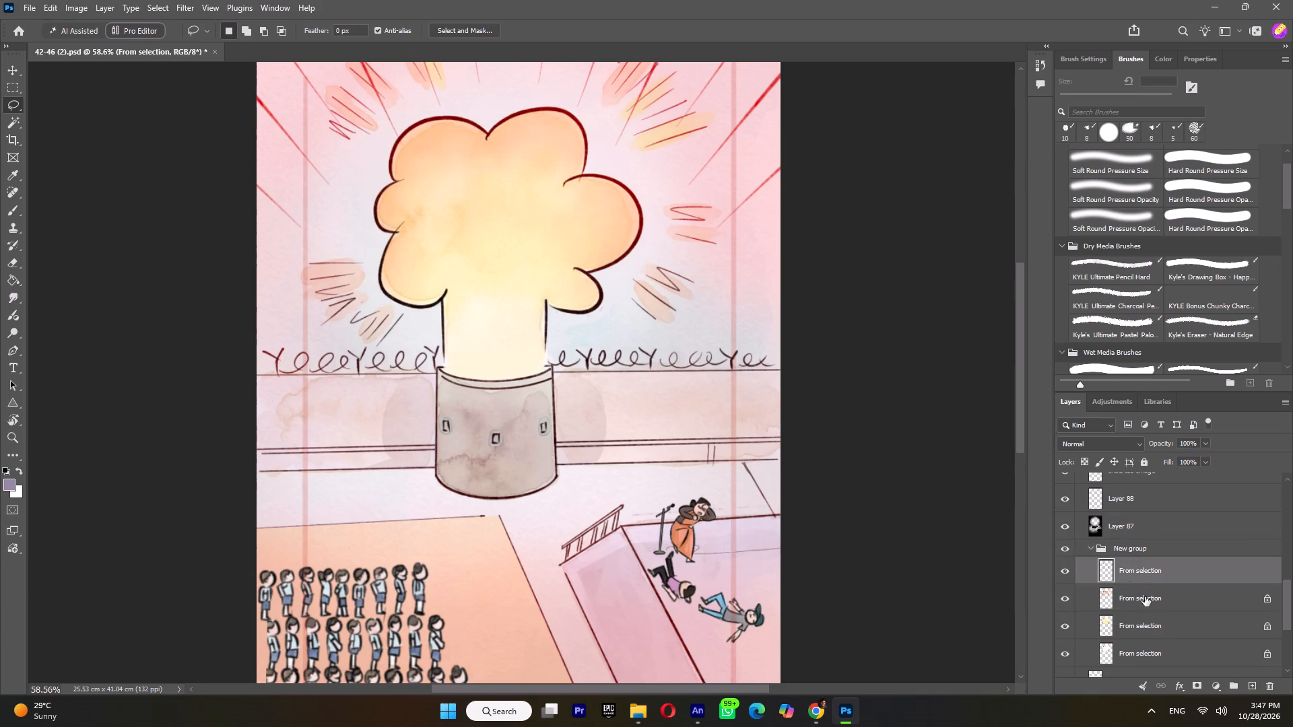
left_click(1153, 654, "shift")
right_click(1153, 654)
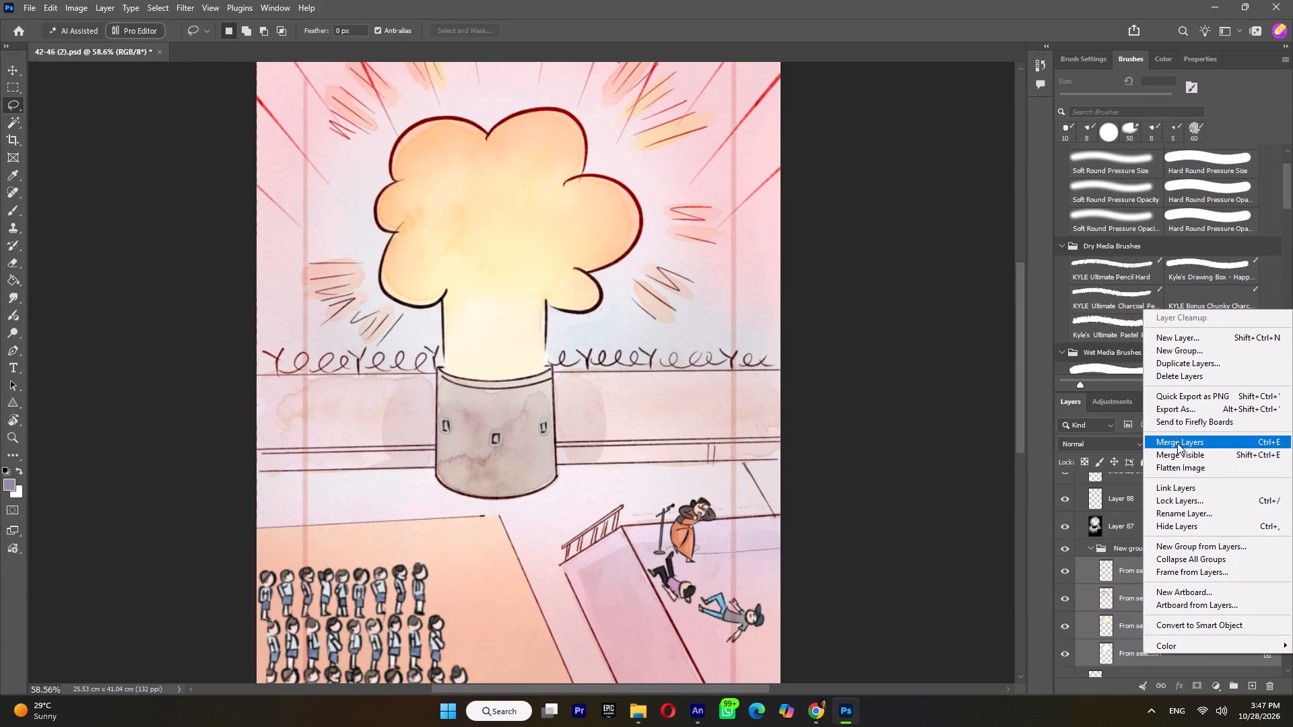
left_click(1177, 443)
left_click(1064, 576)
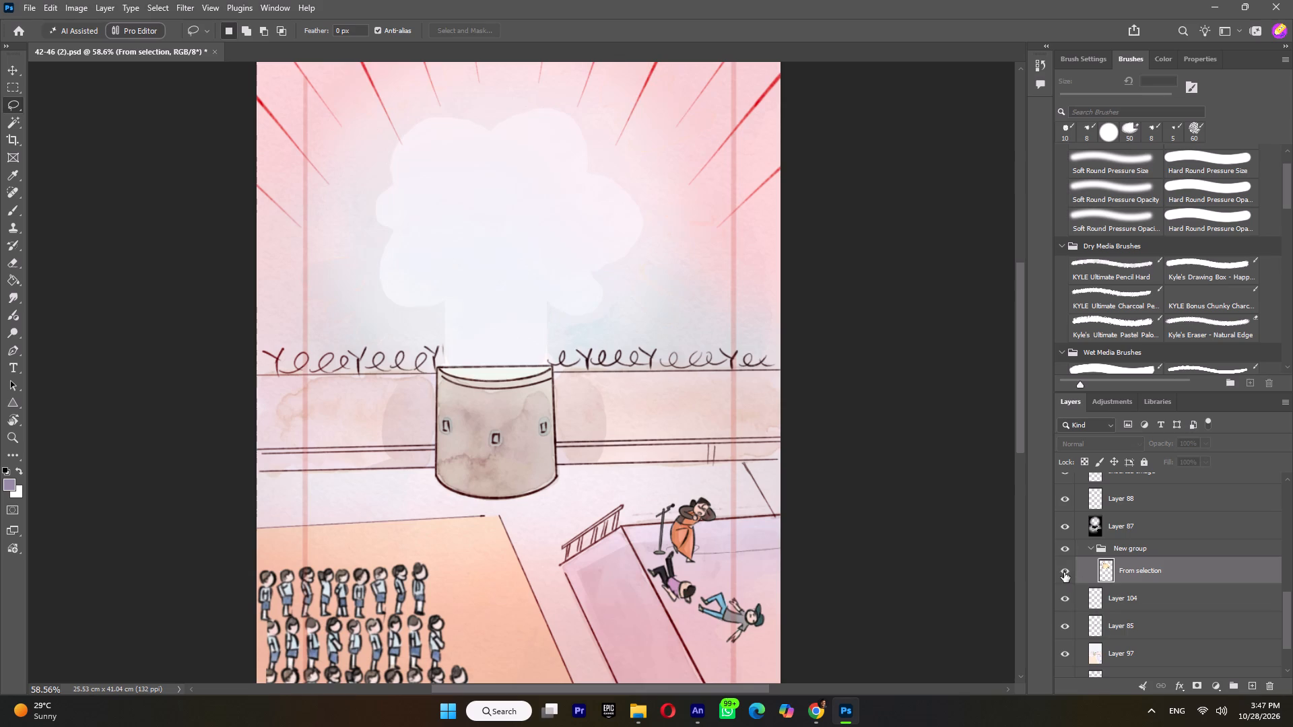
left_click(1064, 572)
Lasso all the spark strokes on both sides of the explosion cloud on the merged From selection layer and cut them onto a new layer in place.
left_click(1137, 575)
scroll(649, 227, "down", 3, "alt")
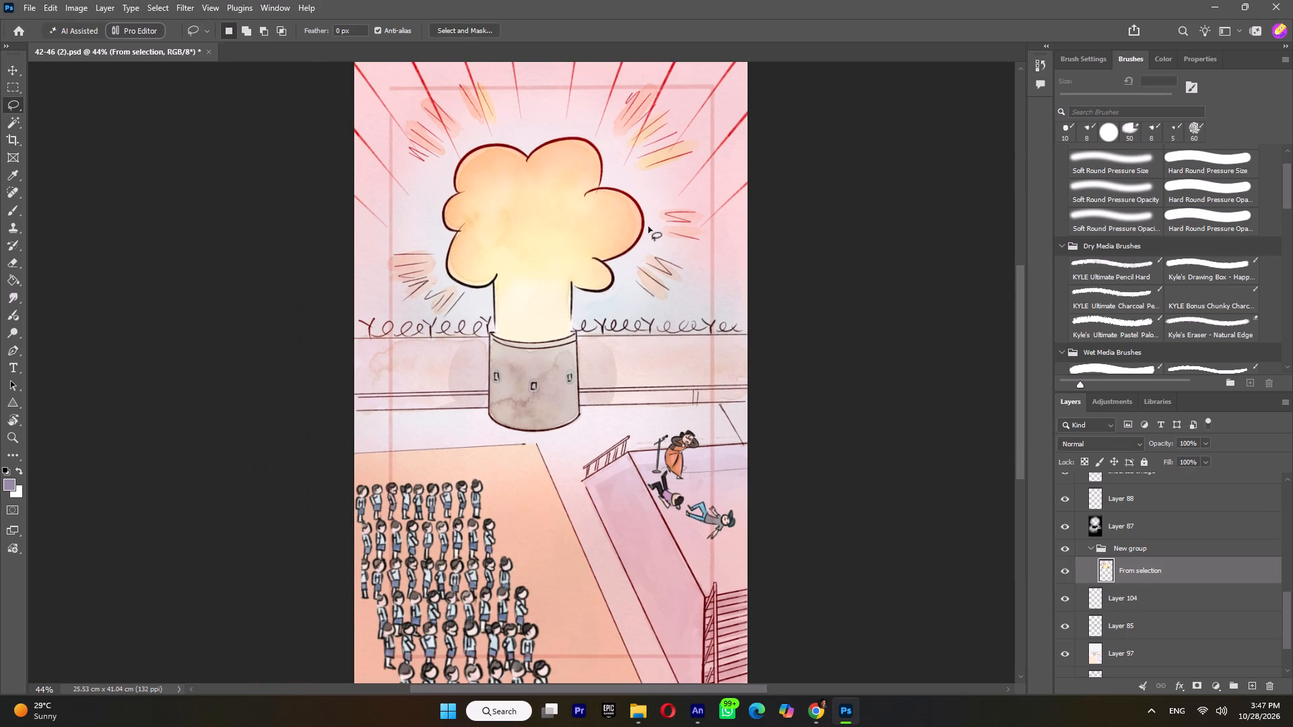
left_click(617, 80)
left_click_drag(680, 186, 628, 295, "shift")
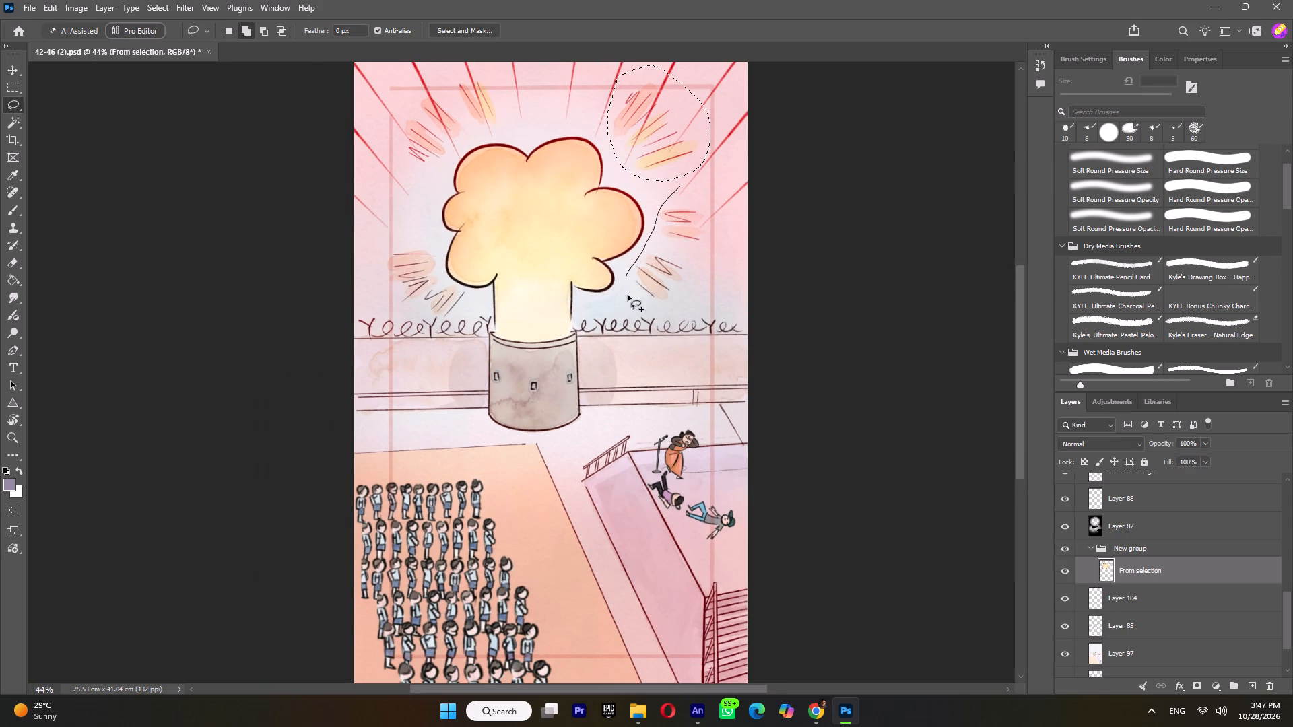
left_click_drag(628, 295, 675, 195, "shift")
left_click_drag(365, 116, 380, 152, "shift")
left_click_drag(380, 152, 412, 73, "shift")
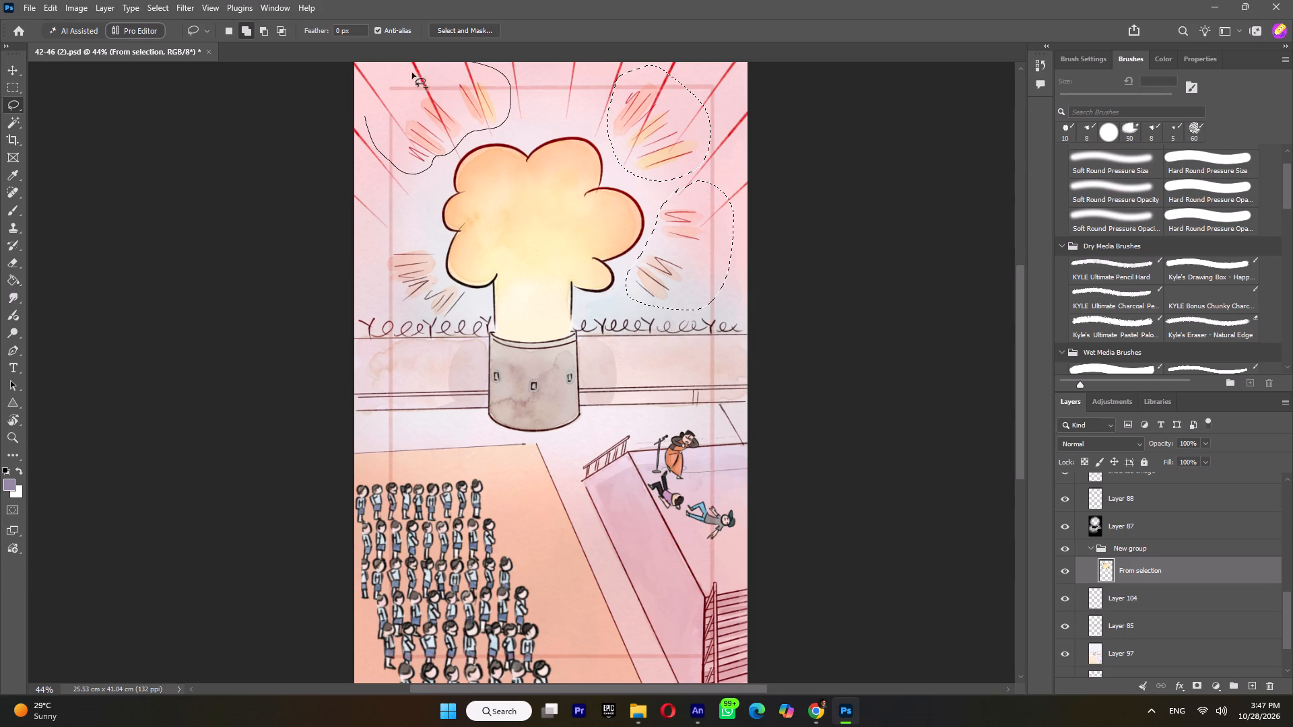
left_click_drag(412, 73, 363, 145, "shift")
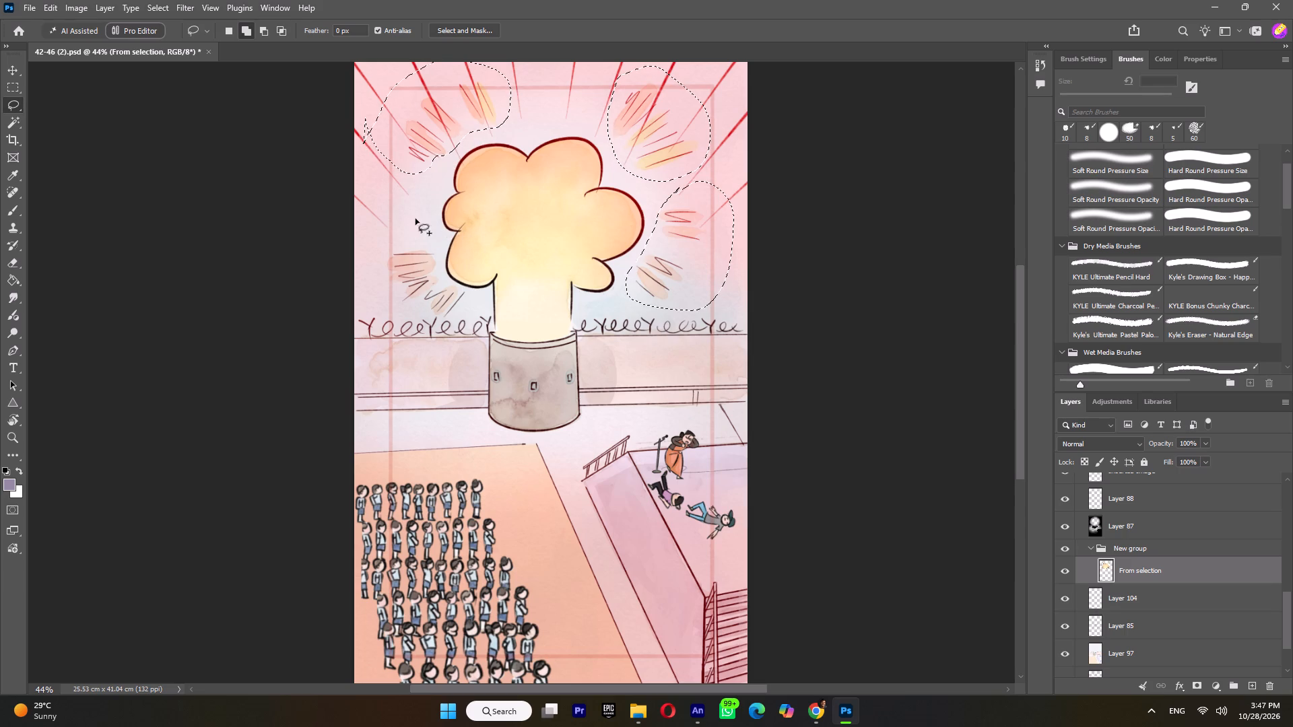
left_click_drag(397, 215, 473, 308, "shift")
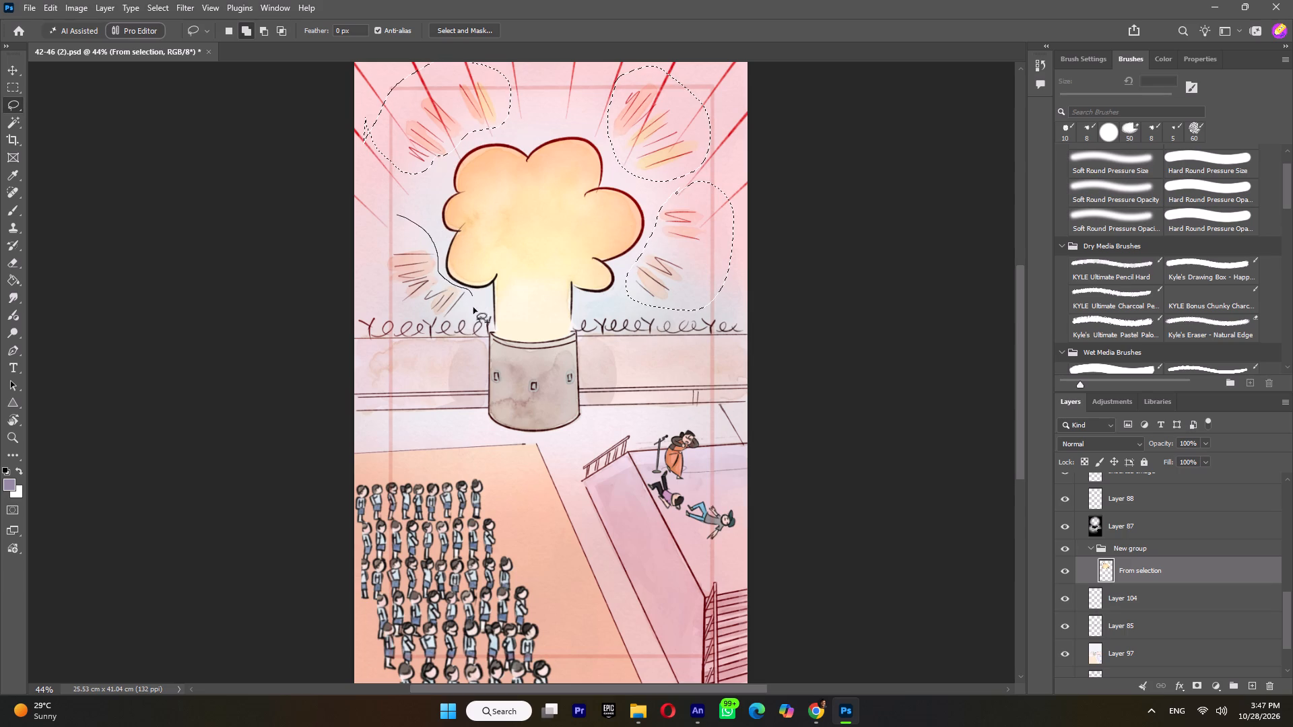
left_click_drag(473, 308, 415, 213, "shift")
key("ctrl+x")
key("ctrl+shift+v")
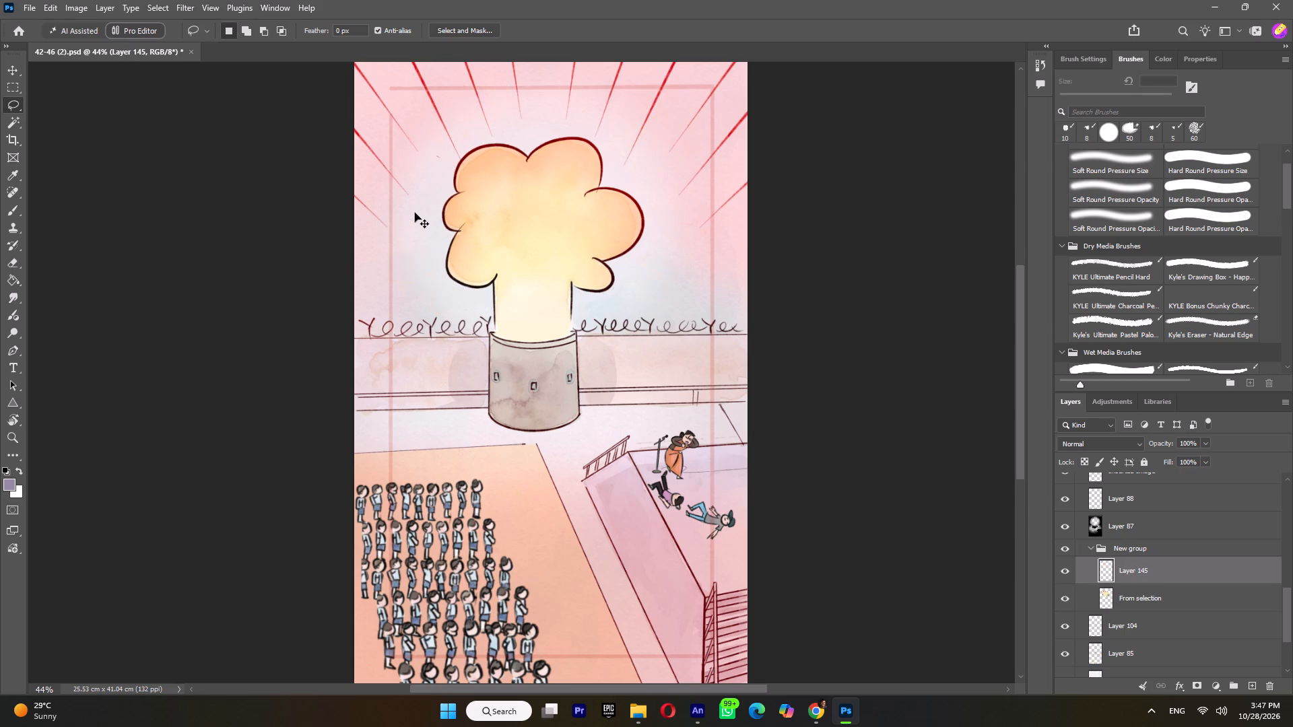
Examine Layer 97, Layer 94 and the From selection layer beneath it in group 43 by toggling their visibility.
scroll(1166, 617, "down", 5)
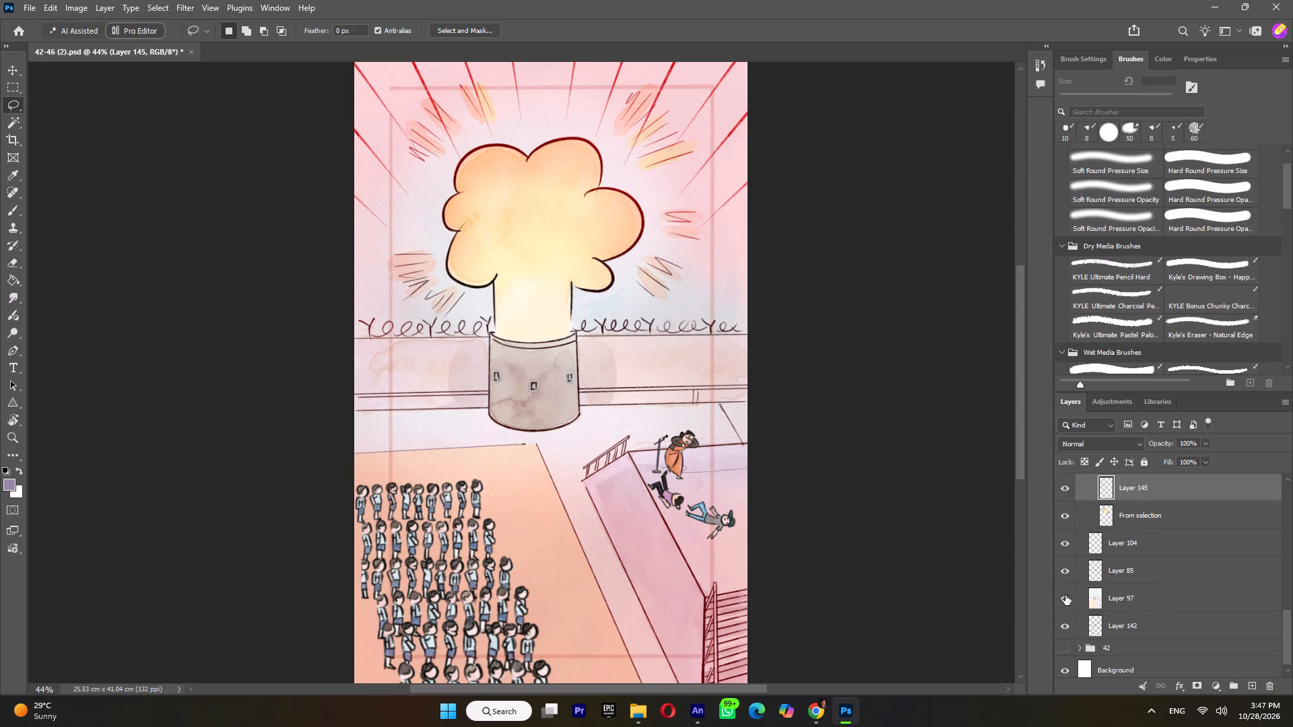
left_click(1065, 595)
left_click(1065, 594)
scroll(1097, 584, "up", 4)
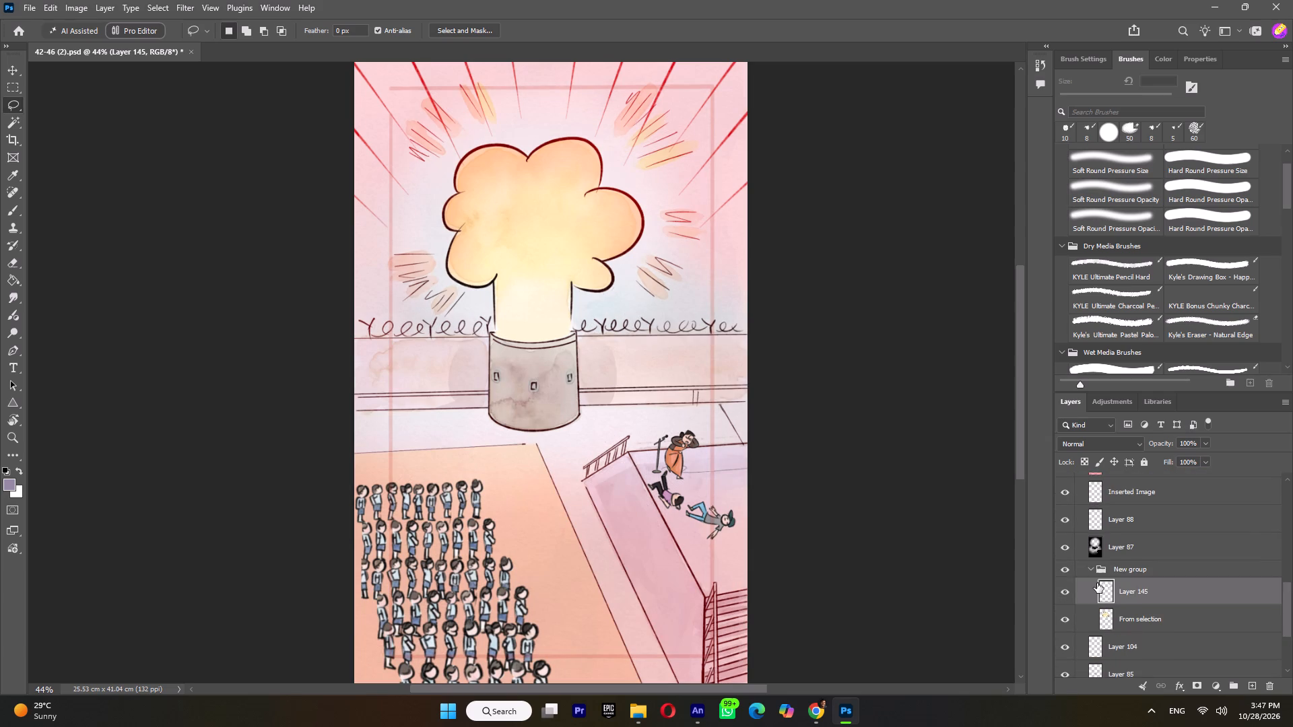
scroll(1097, 573, "up", 4)
left_click(1067, 490)
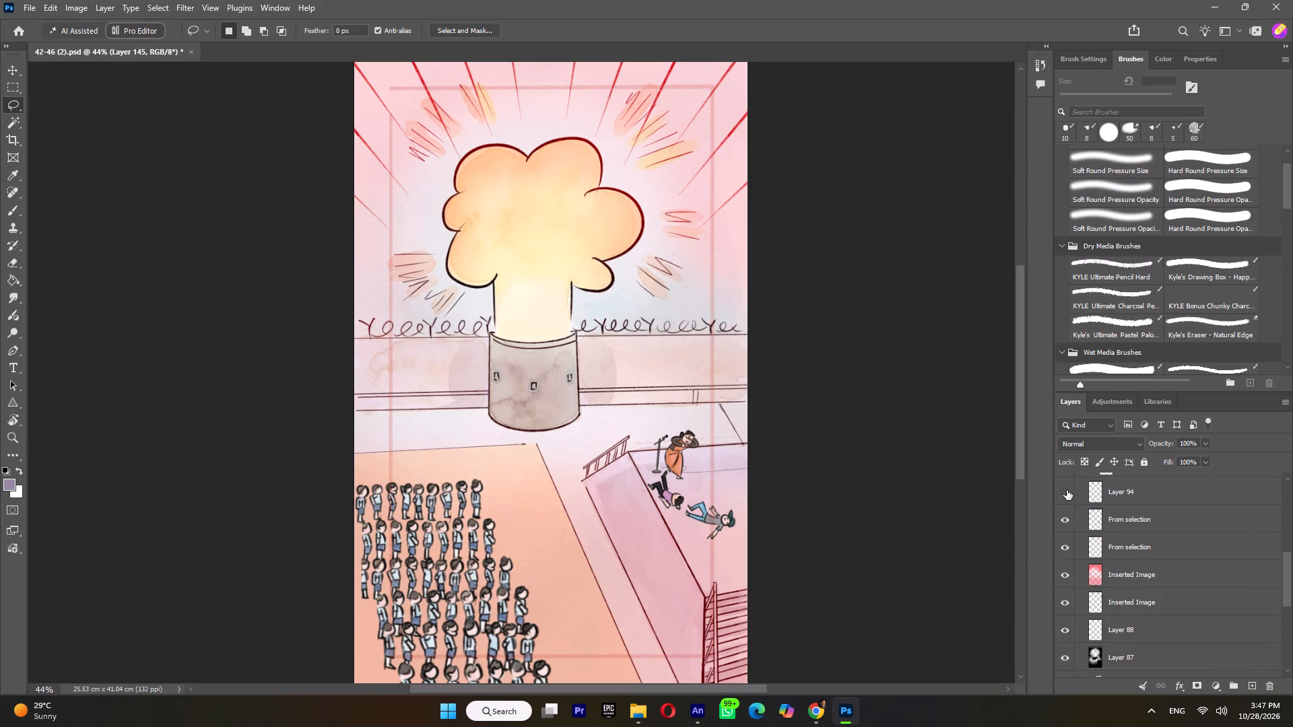
left_click(1067, 490)
left_click(1064, 520)
left_click(1064, 520)
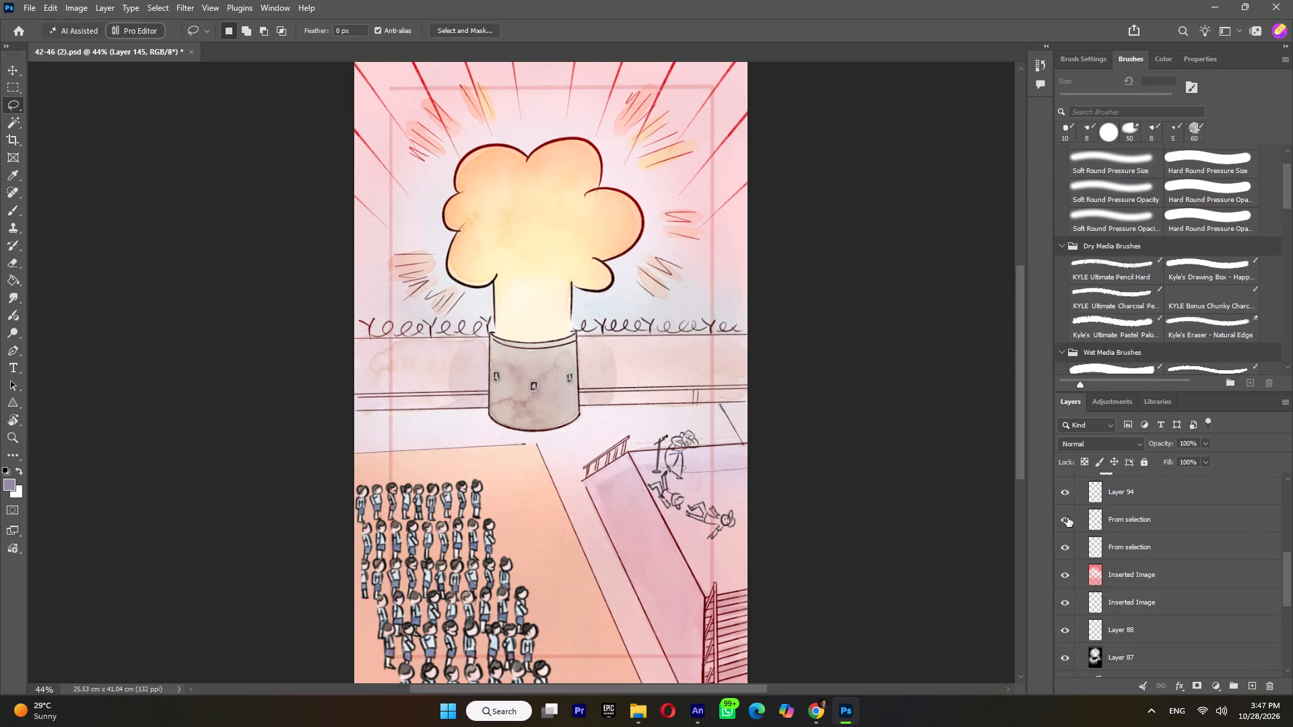
Merge Layer 94 with the From selection layer directly below it, and check the merged layer by toggling its visibility.
left_click(1117, 501)
left_click(1066, 550)
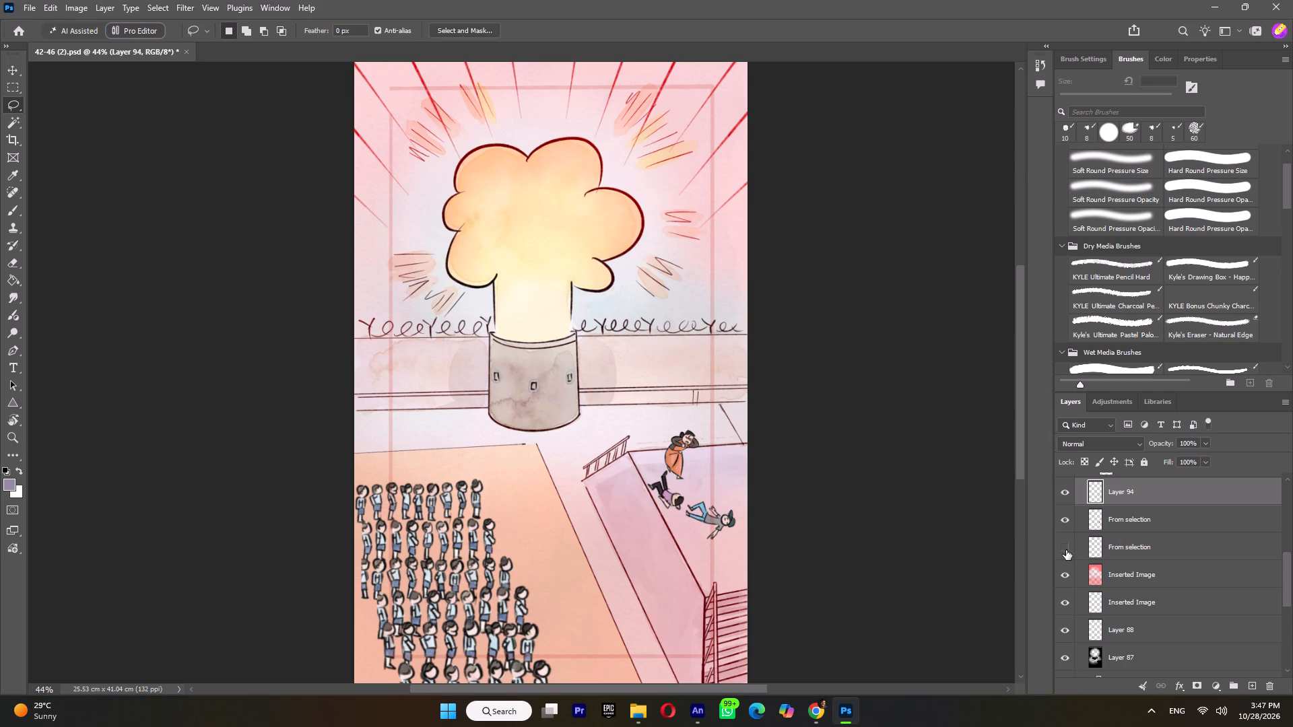
left_click(1066, 550)
left_click(1131, 516, "shift")
right_click(1131, 516)
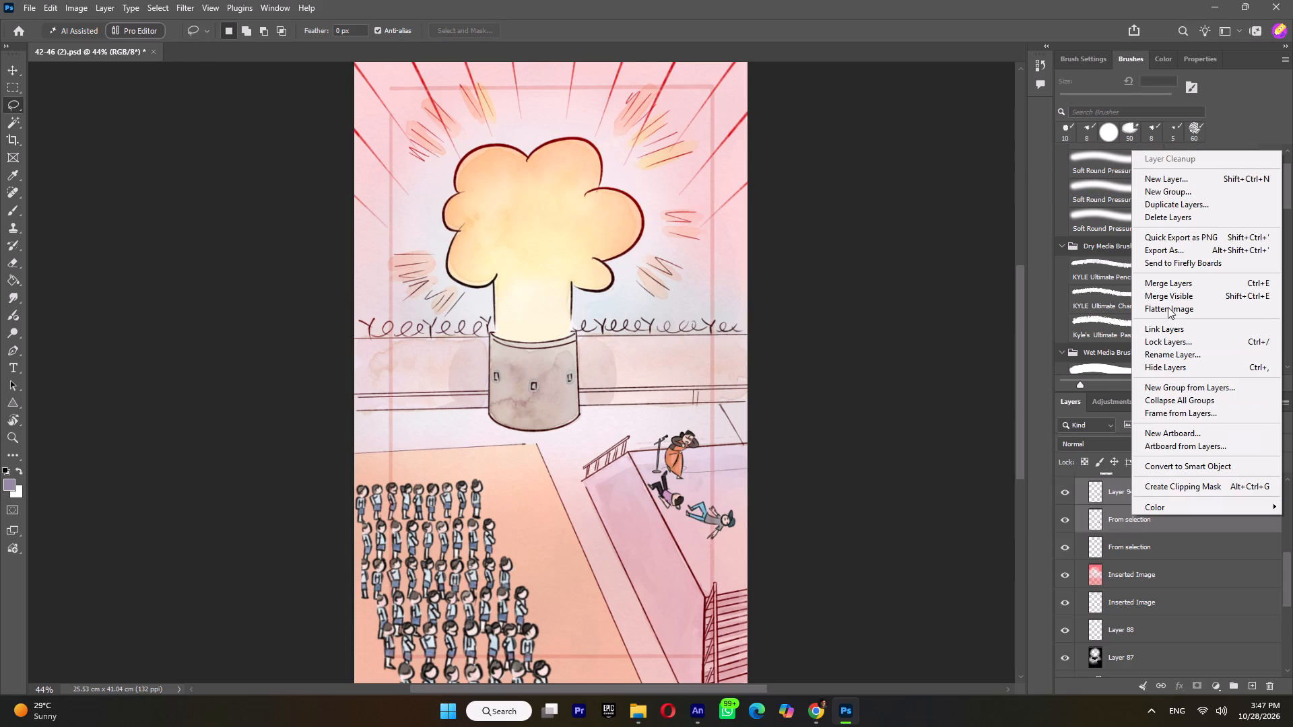
left_click(1173, 285)
left_click(1069, 493)
left_click(1069, 493)
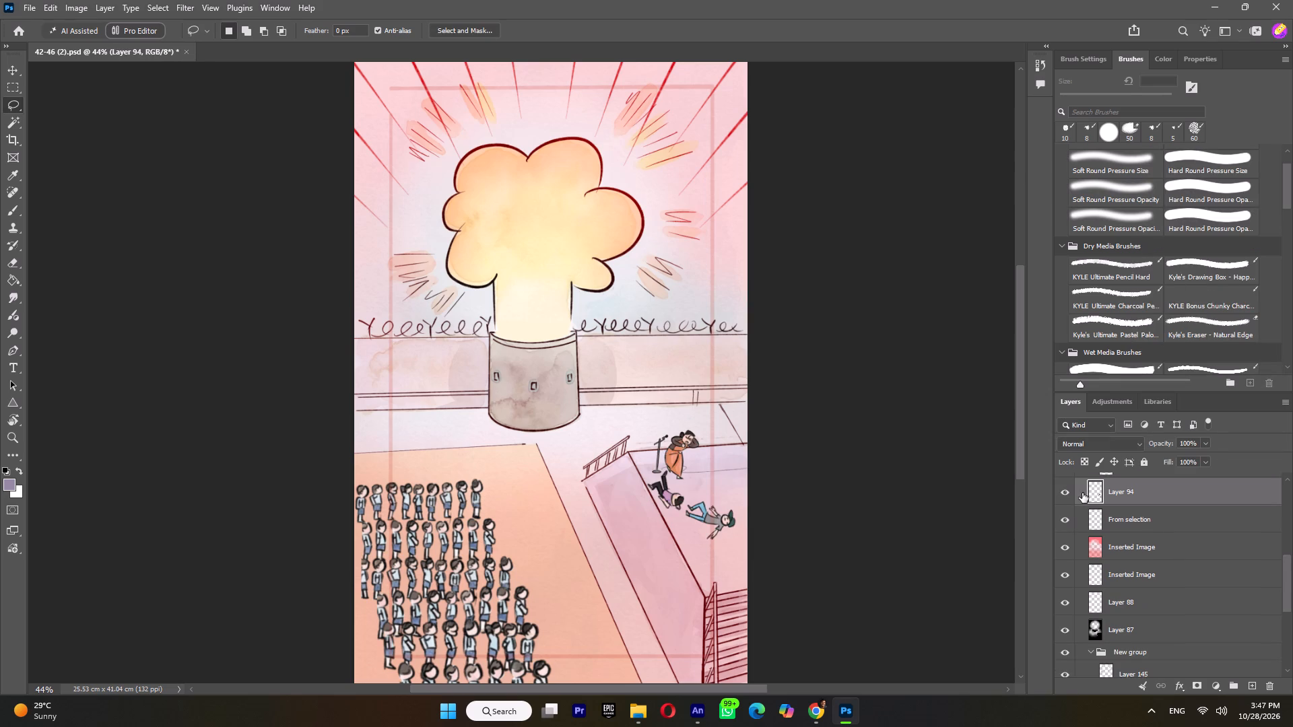
Lasso the woman in the orange dress beside the microphone on Layer 94 and cut her onto a new layer in place.
left_click(1121, 496)
scroll(671, 445, "up", 10, "alt")
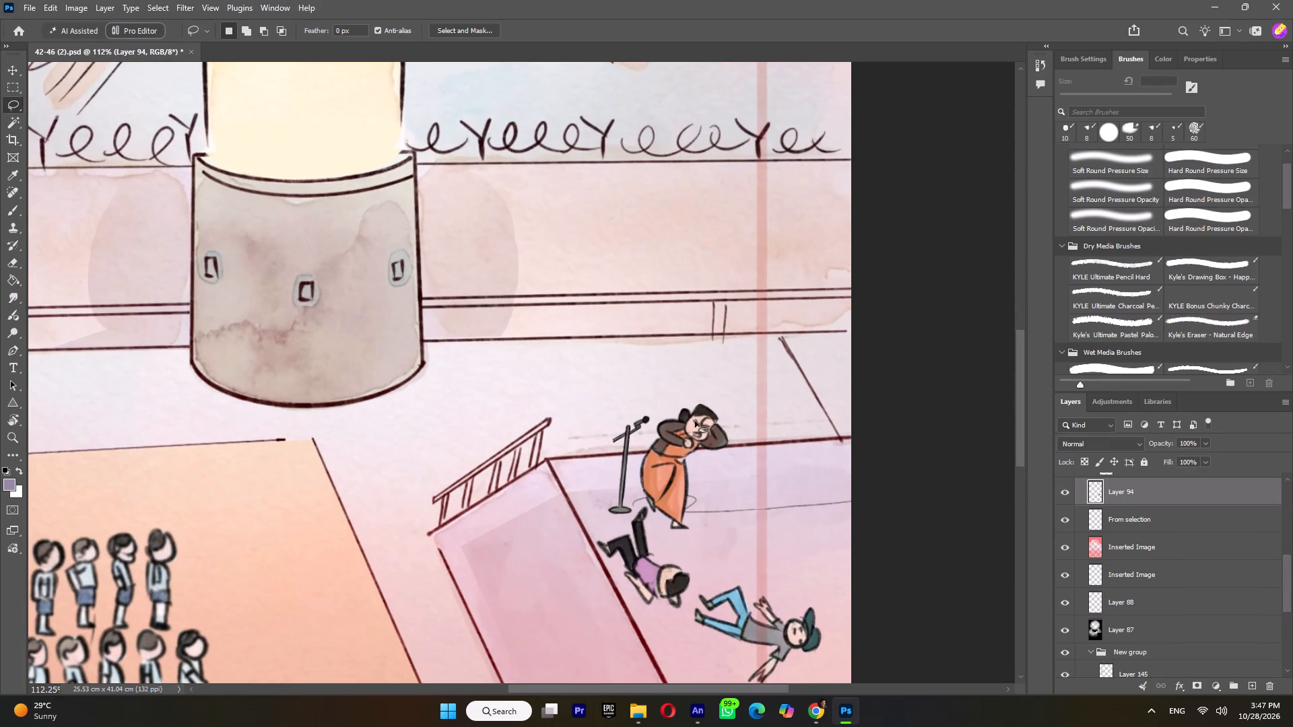
left_click_drag(690, 396, 641, 503)
left_click_drag(641, 503, 741, 448)
left_click_drag(741, 448, 674, 400)
key("ctrl+x")
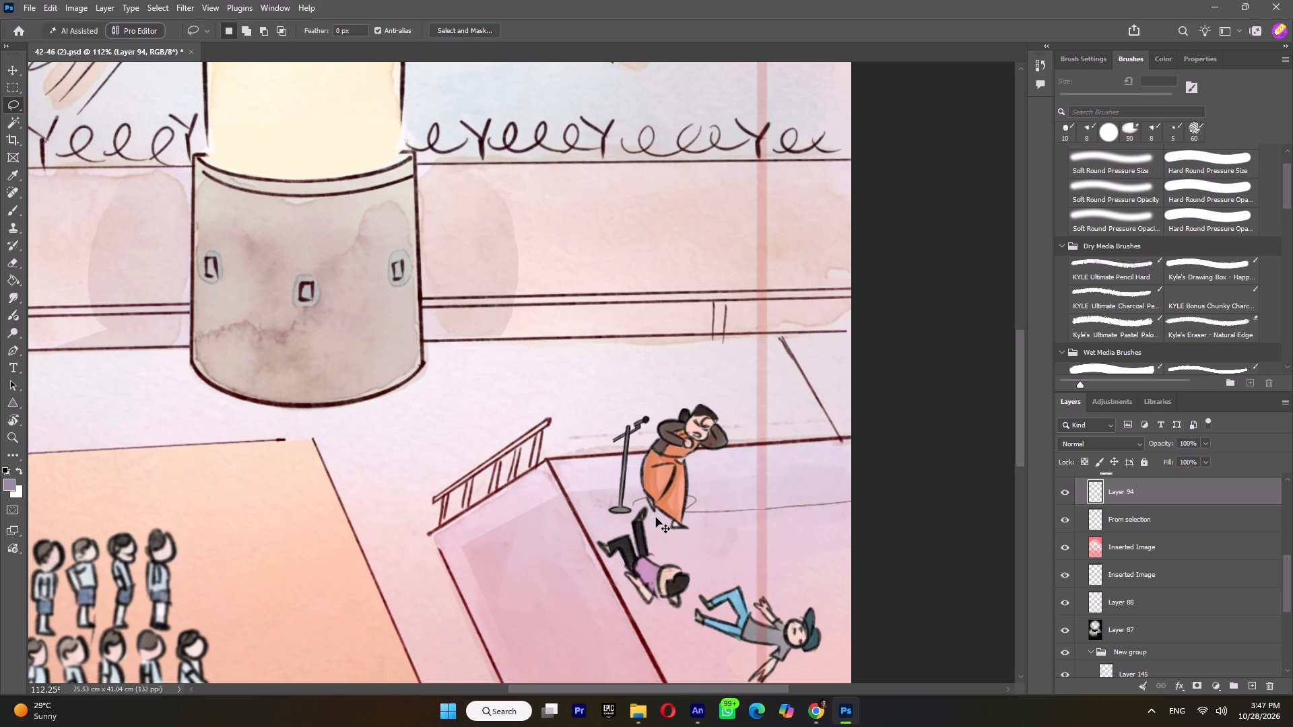
key("ctrl+shift+v")
scroll(1119, 547, "up", 2)
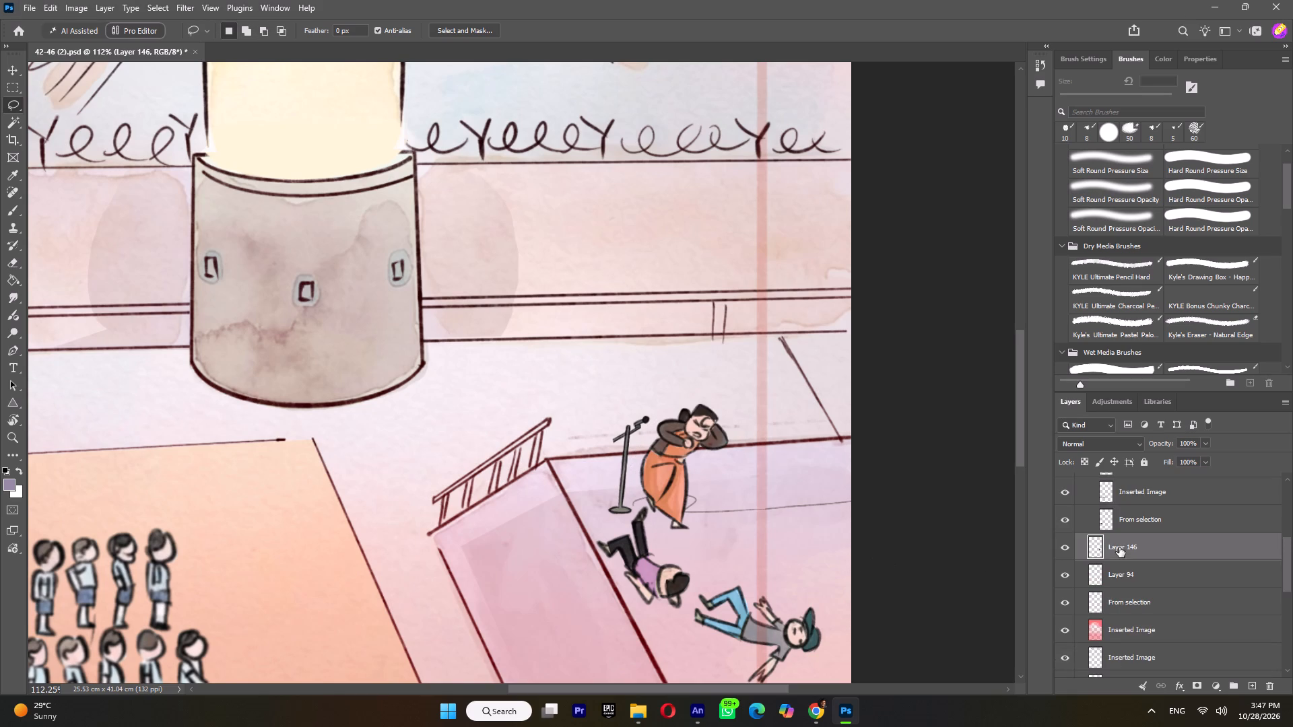
left_click(1066, 525)
left_click(1066, 525)
Collapse and hide group 43, and show and expand group 44-45.
scroll(600, 490, "down", 3, "alt")
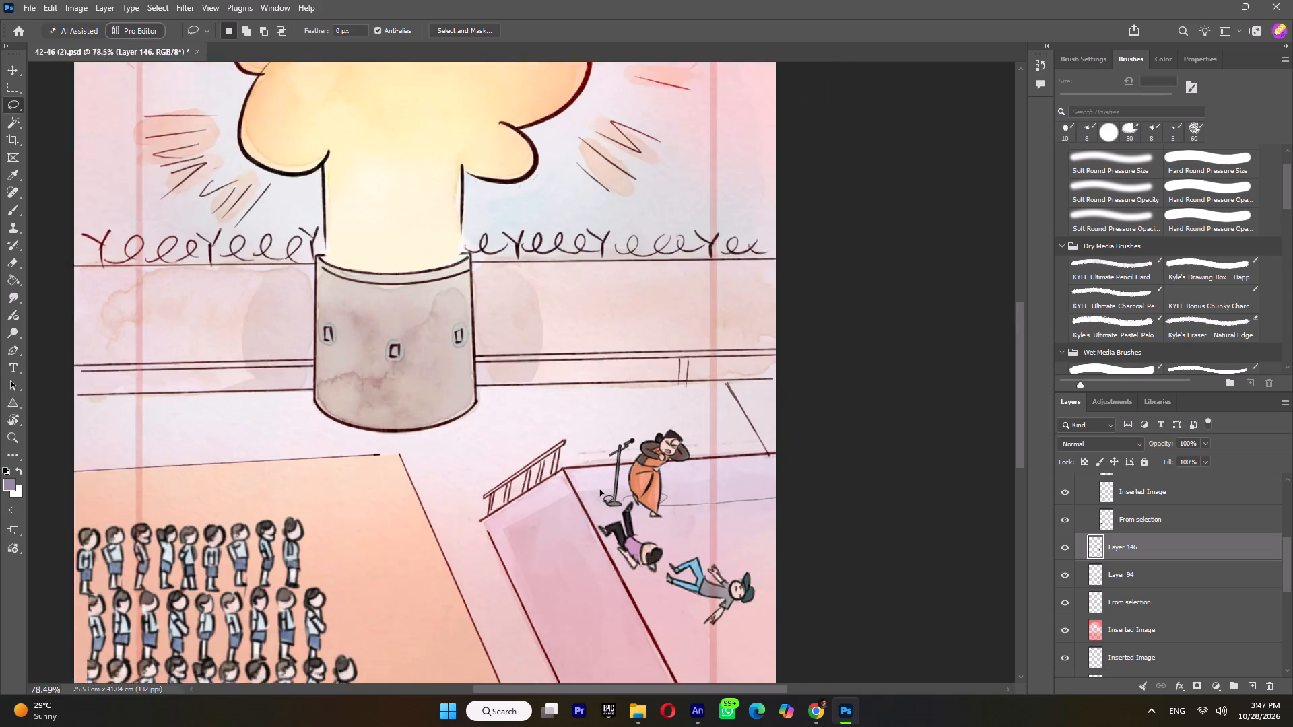
scroll(600, 490, "down", 11, "alt")
scroll(1128, 618, "up", 8)
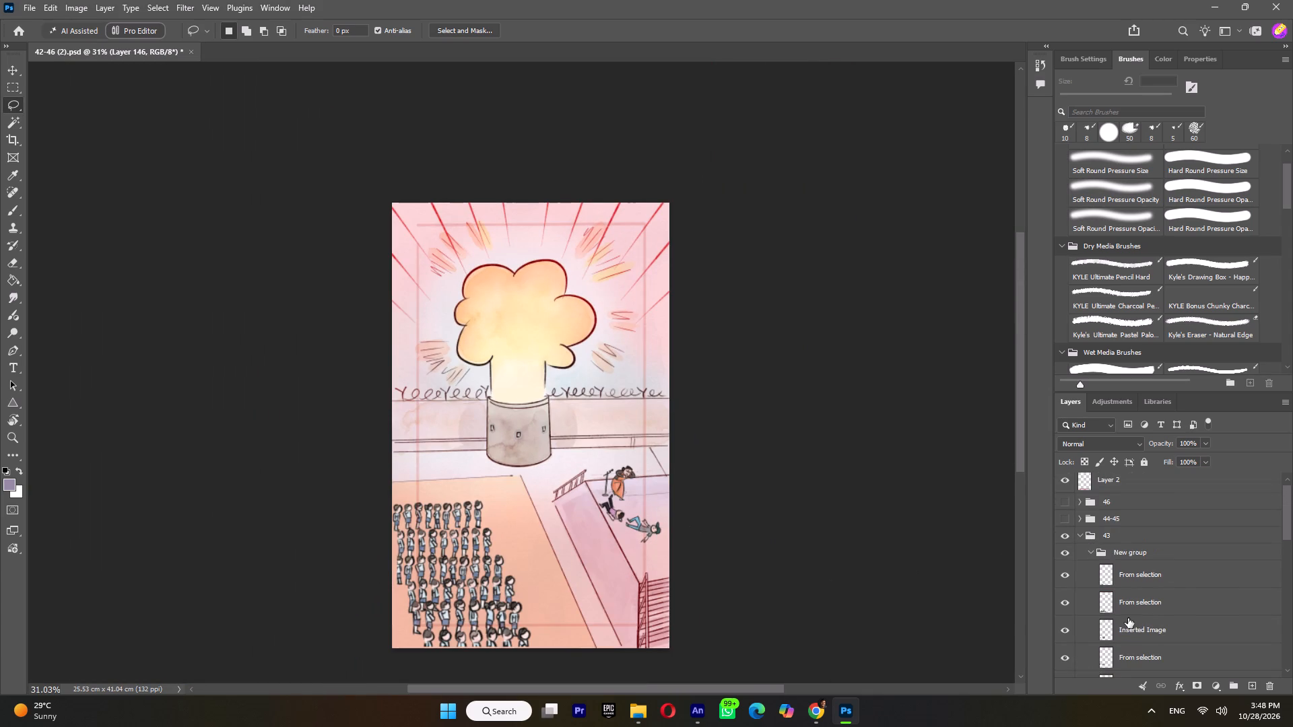
left_click(1079, 543)
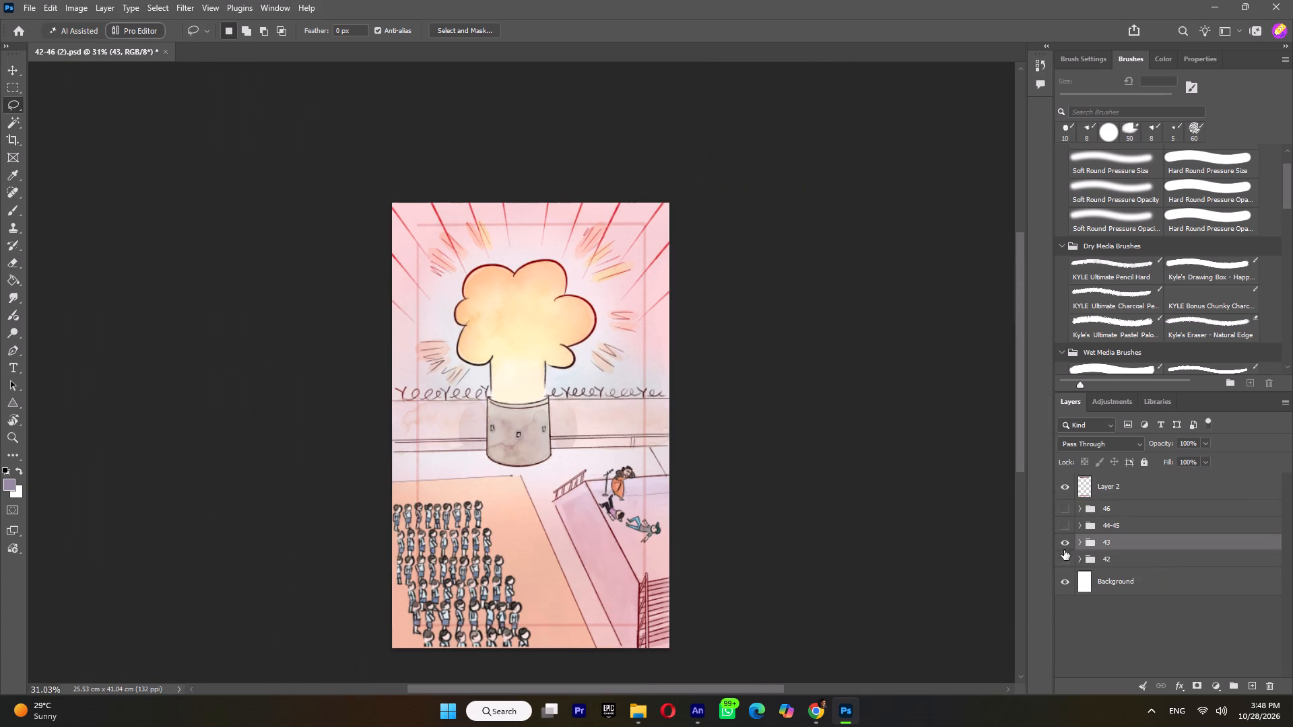
left_click(1064, 550)
left_click(1063, 523)
left_click(1078, 525)
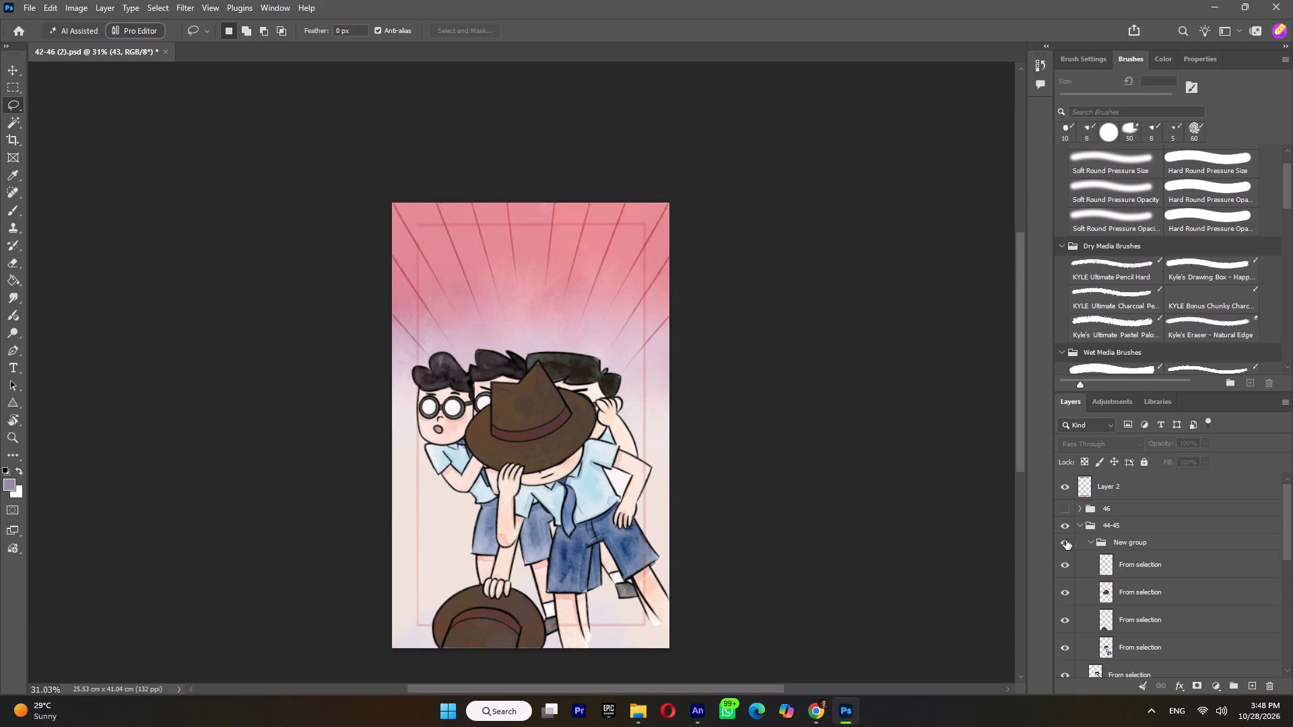
Check the upper New group of group 44-45 by toggling its visibility, leaving it collapsed and hidden.
left_click(1063, 549)
left_click(1063, 549)
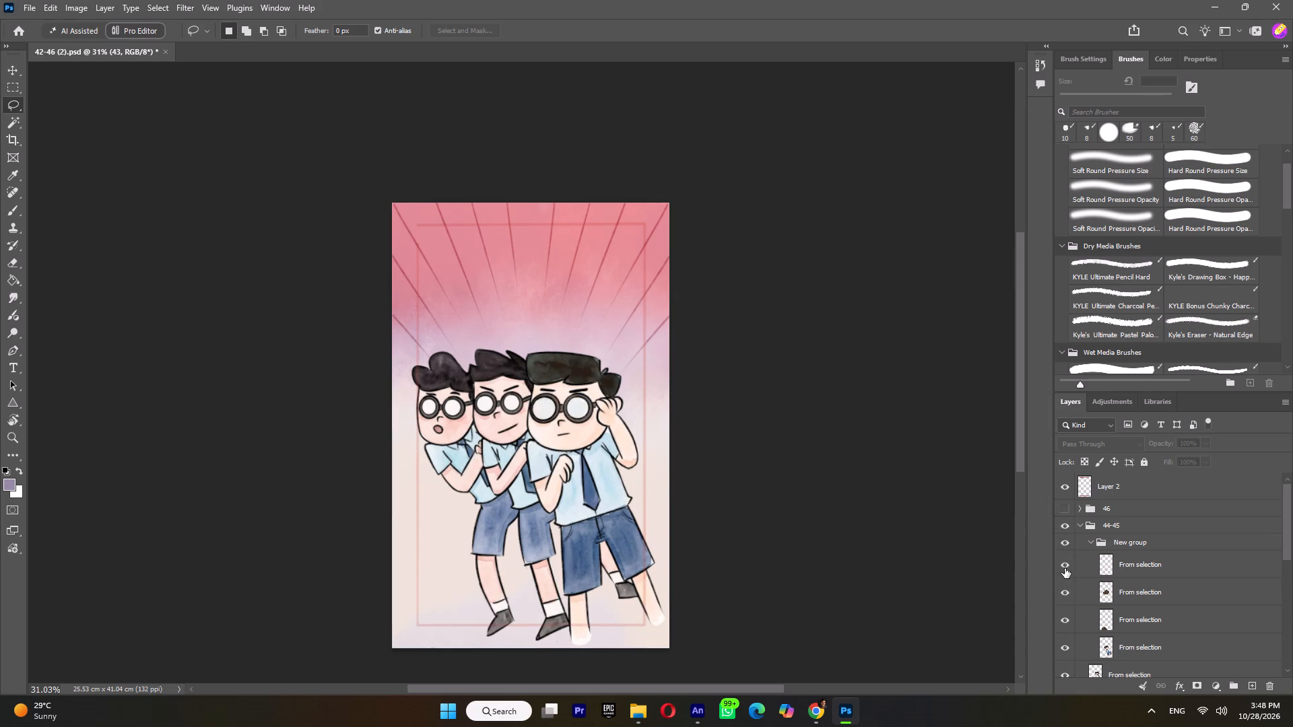
left_click(1086, 543)
left_click(1090, 543)
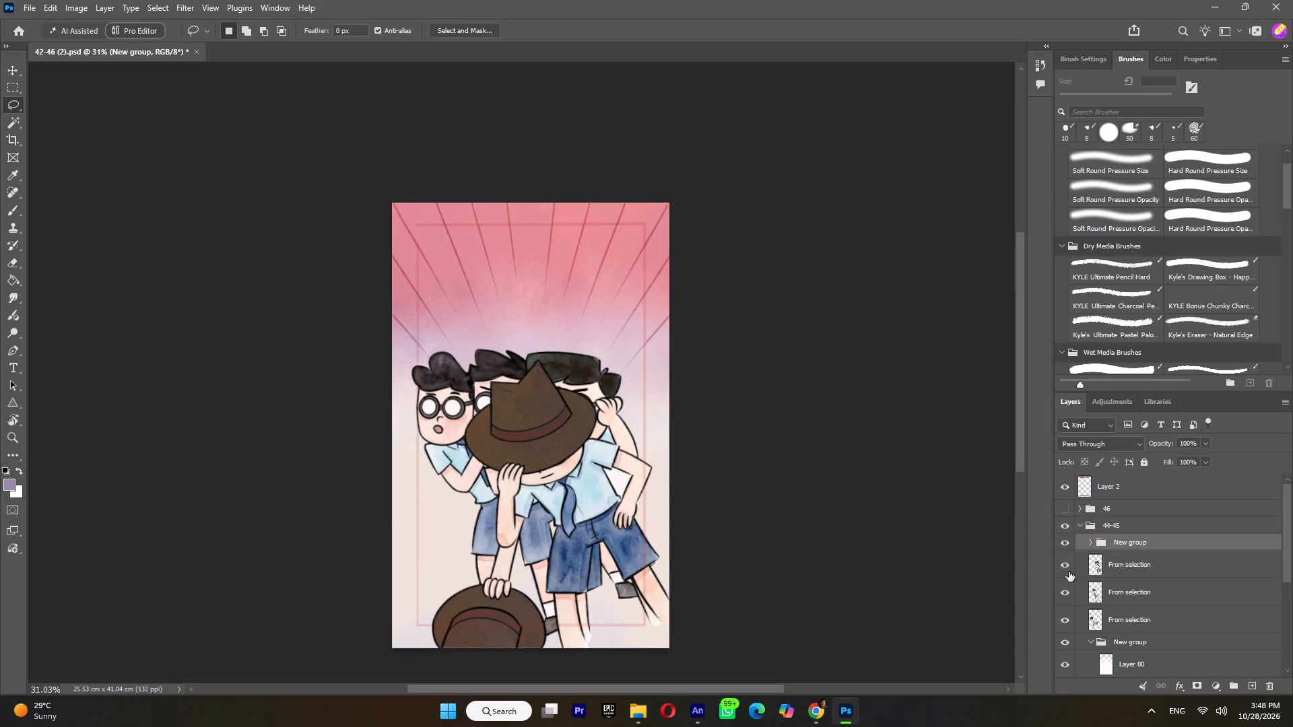
left_click(1062, 539)
Examine the three From selection layers of the boys in group 44-45 by toggling their visibility.
left_click(1069, 565)
left_click(1069, 565)
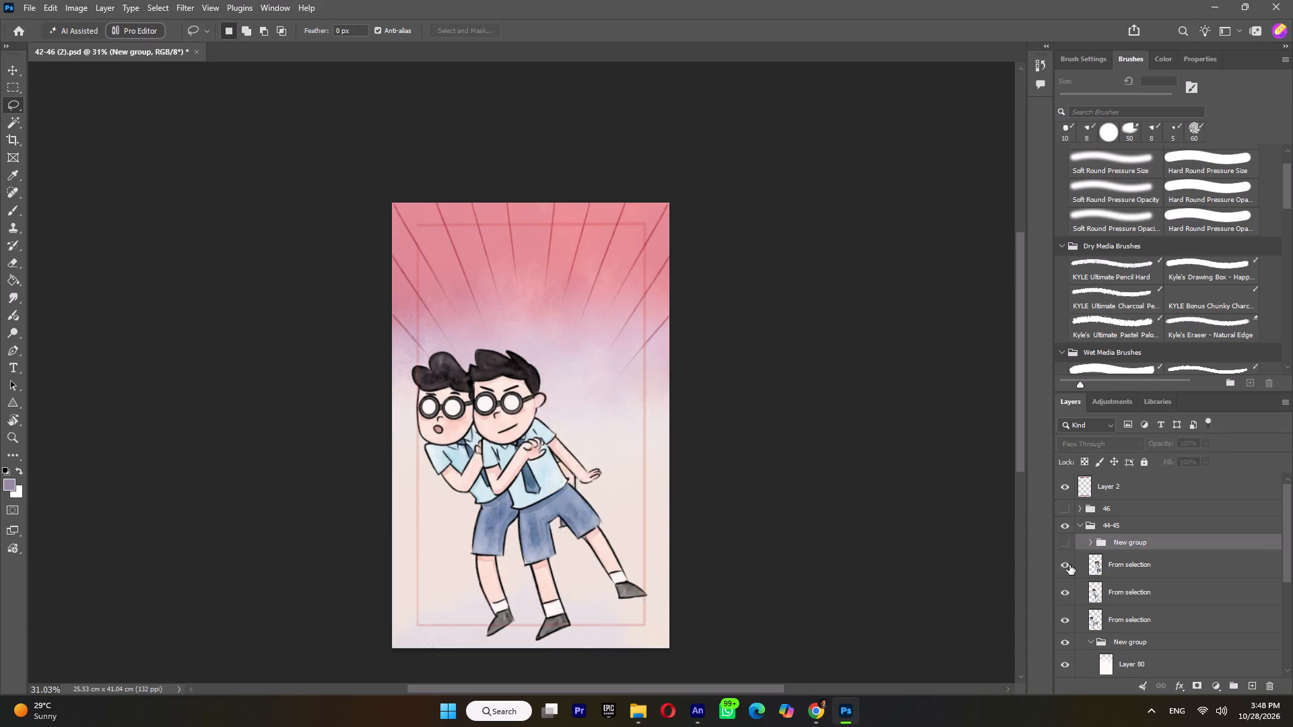
left_click(1069, 566)
left_click(1068, 567)
left_click(1066, 568)
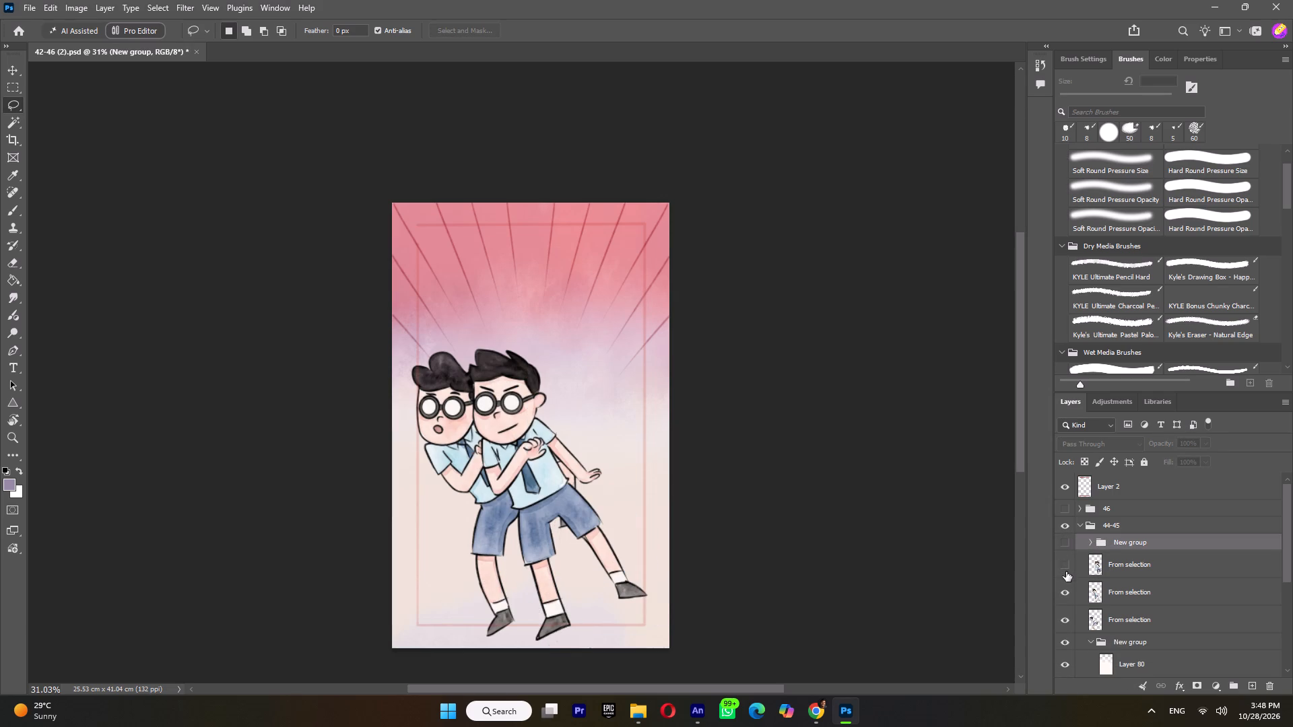
left_click(1066, 572)
left_click(1067, 597)
left_click(1067, 598)
left_click(1067, 616)
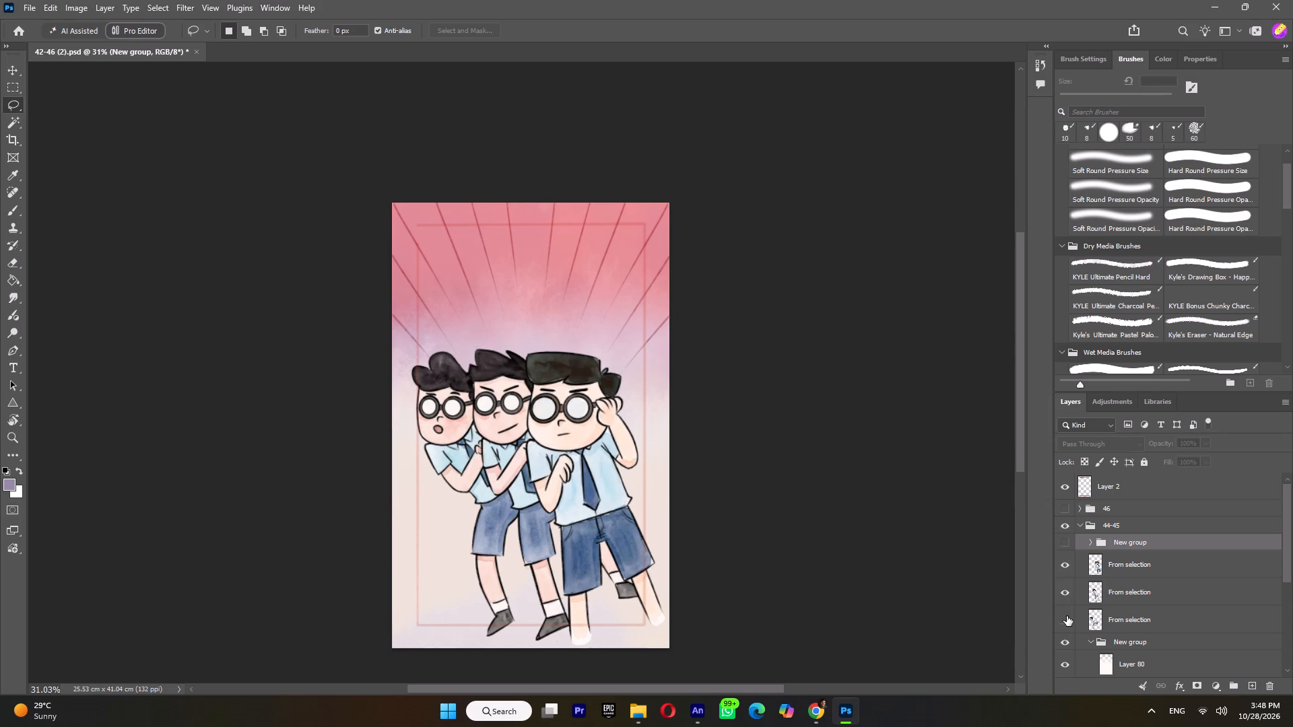
left_click(1068, 615)
Collapse the background New group at the bottom of group 44-45 and check it by toggling its visibility.
scroll(1134, 615, "down", 2)
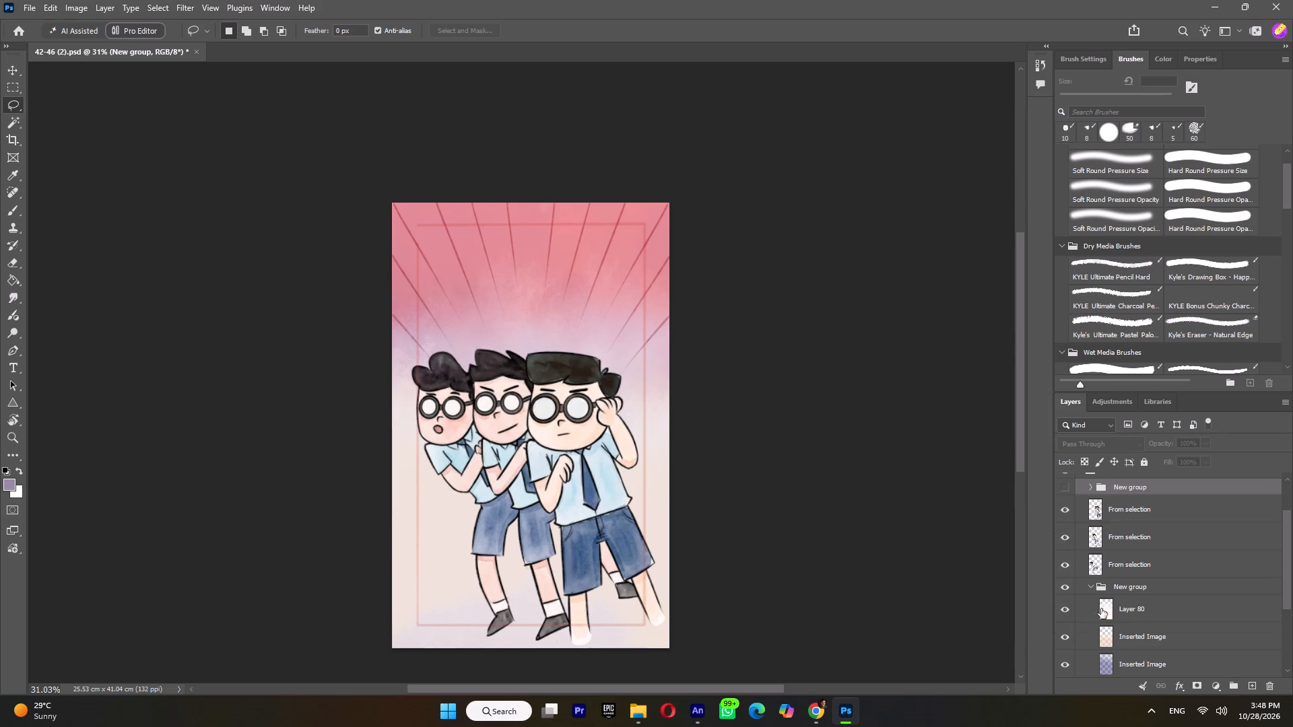
left_click(1089, 586)
left_click(1067, 608)
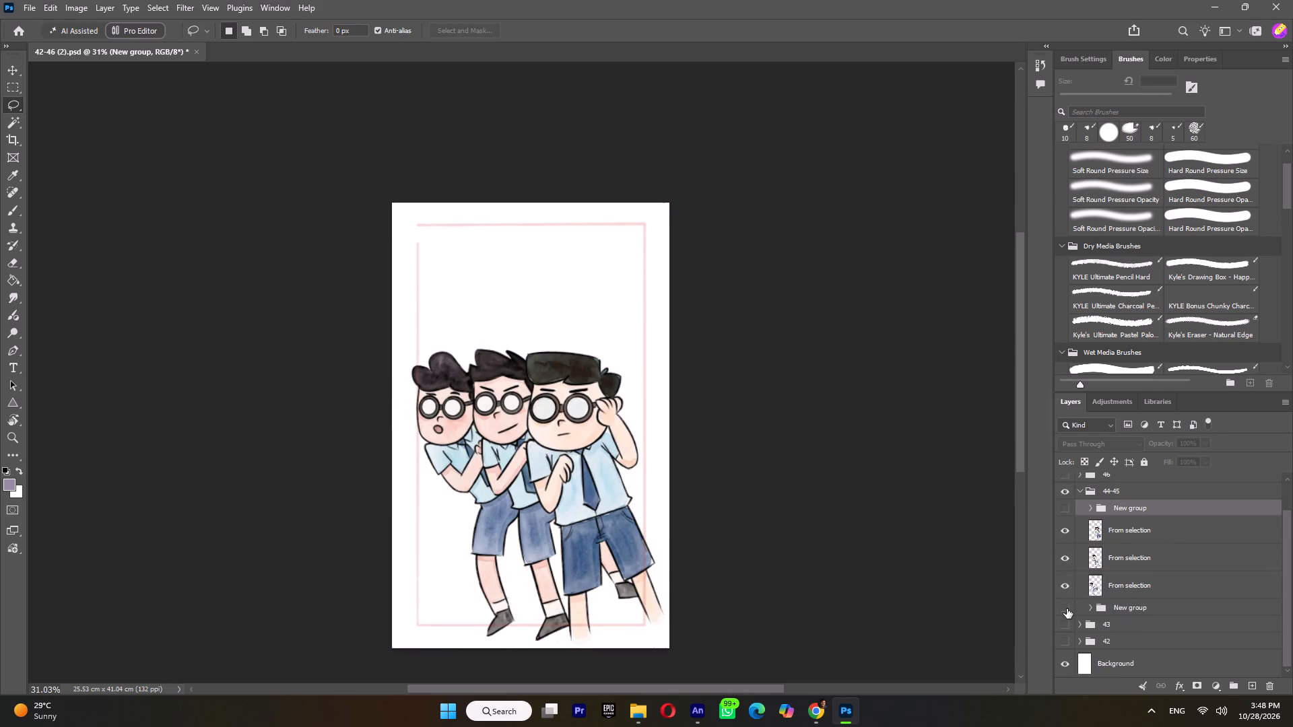
left_click(1066, 609)
left_click(1114, 609)
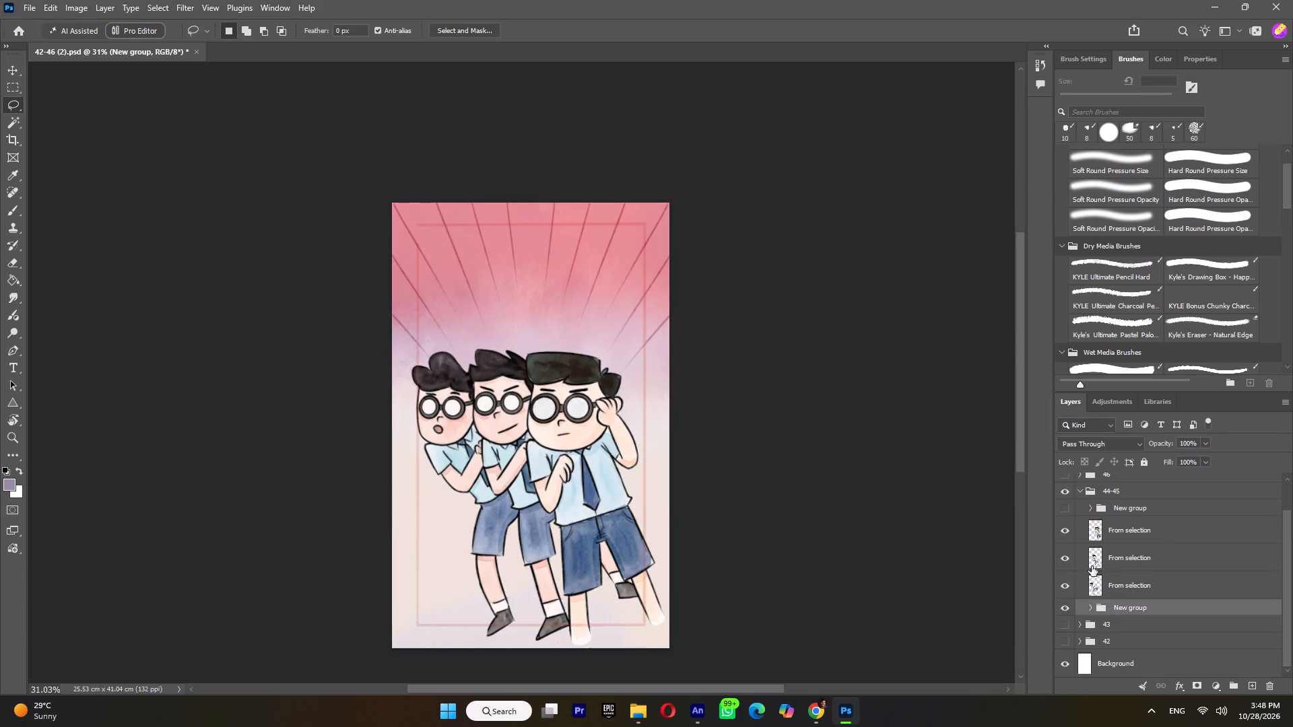
Show and expand the upper New group in 44-45, check its four From selection layers individually, and leave all four hidden.
left_click(1066, 511)
left_click(1094, 511)
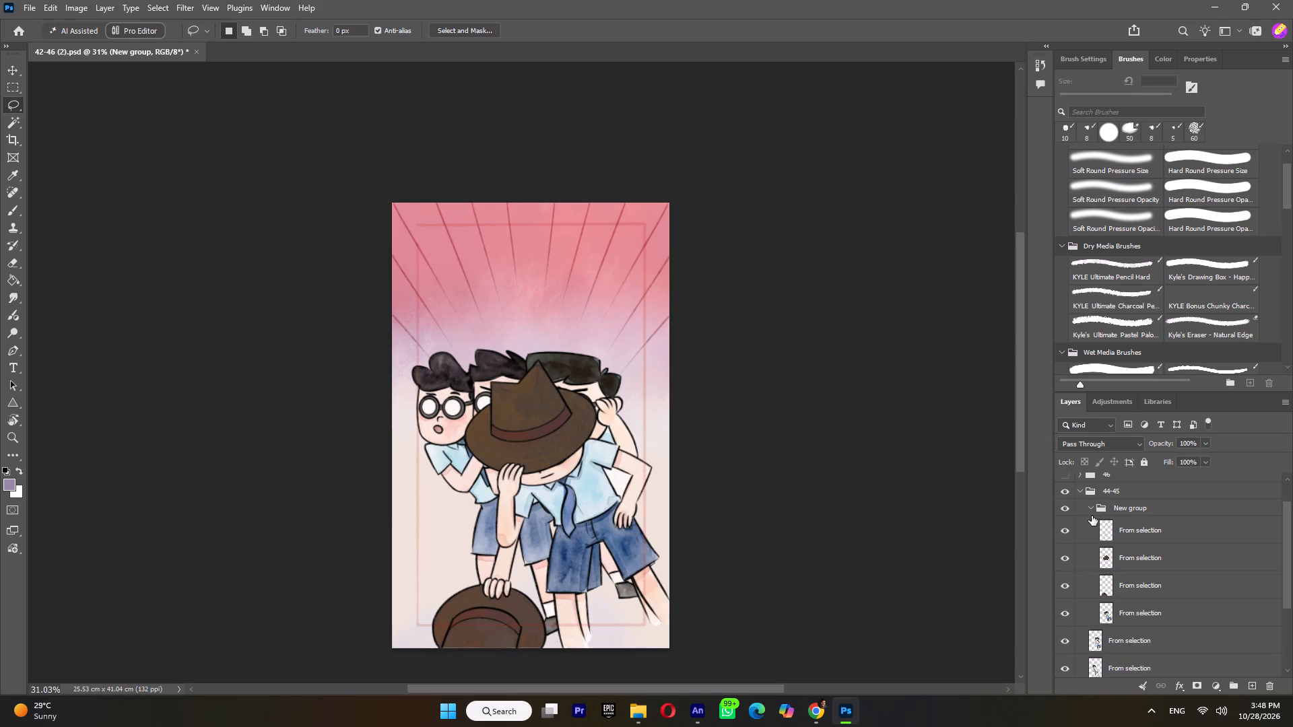
left_click(1066, 536)
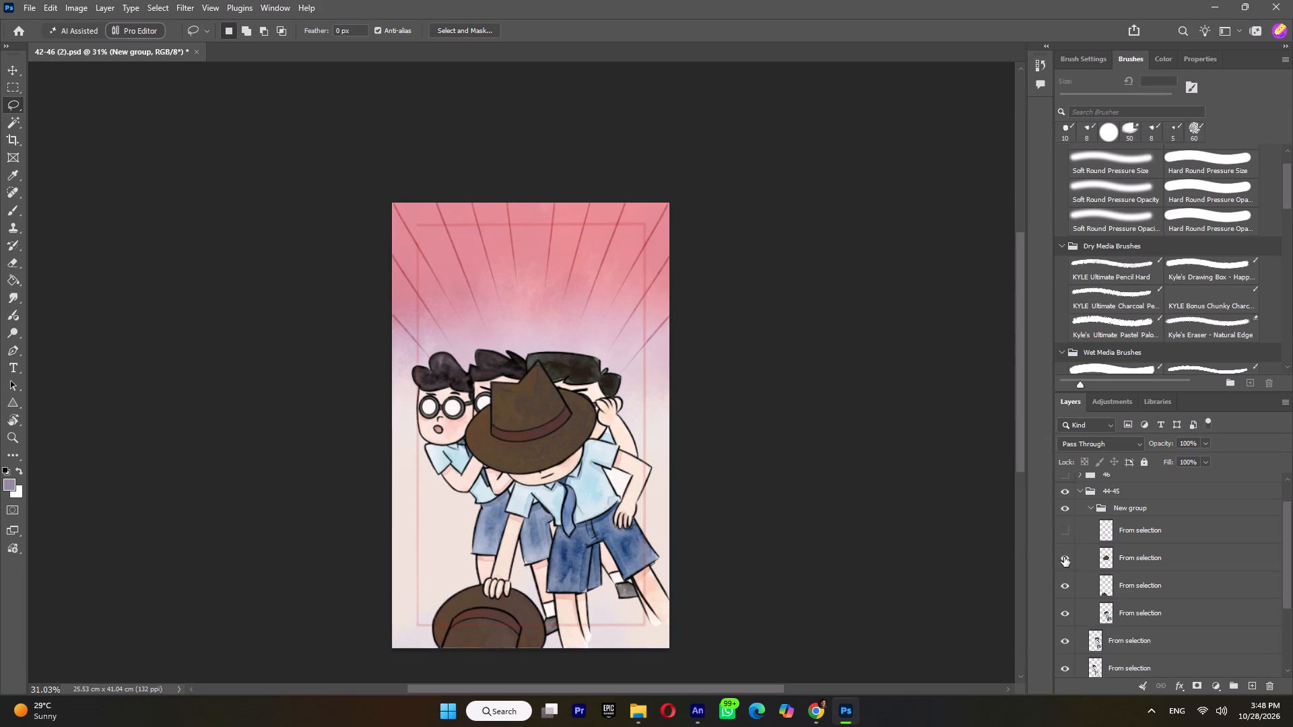
left_click(1064, 559)
left_click(1066, 593)
left_click(1066, 614)
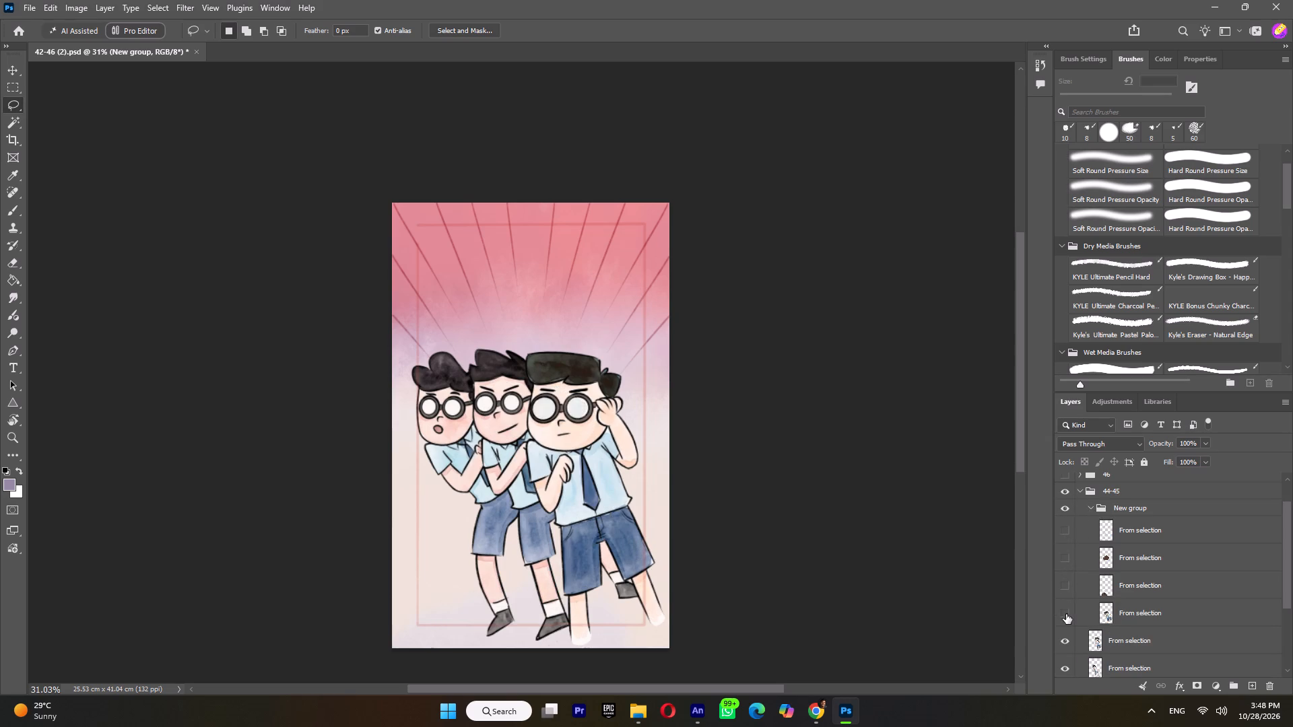
left_click(1068, 585)
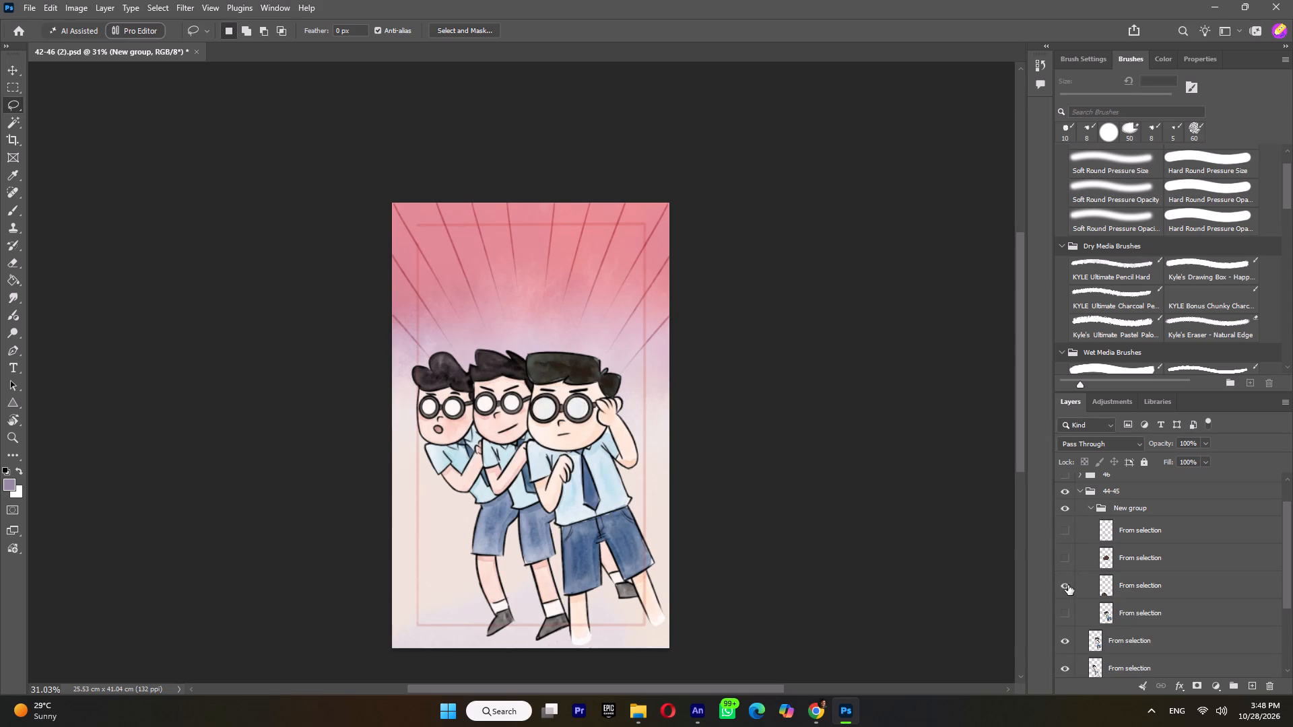
left_click(1068, 585)
left_click(1065, 560)
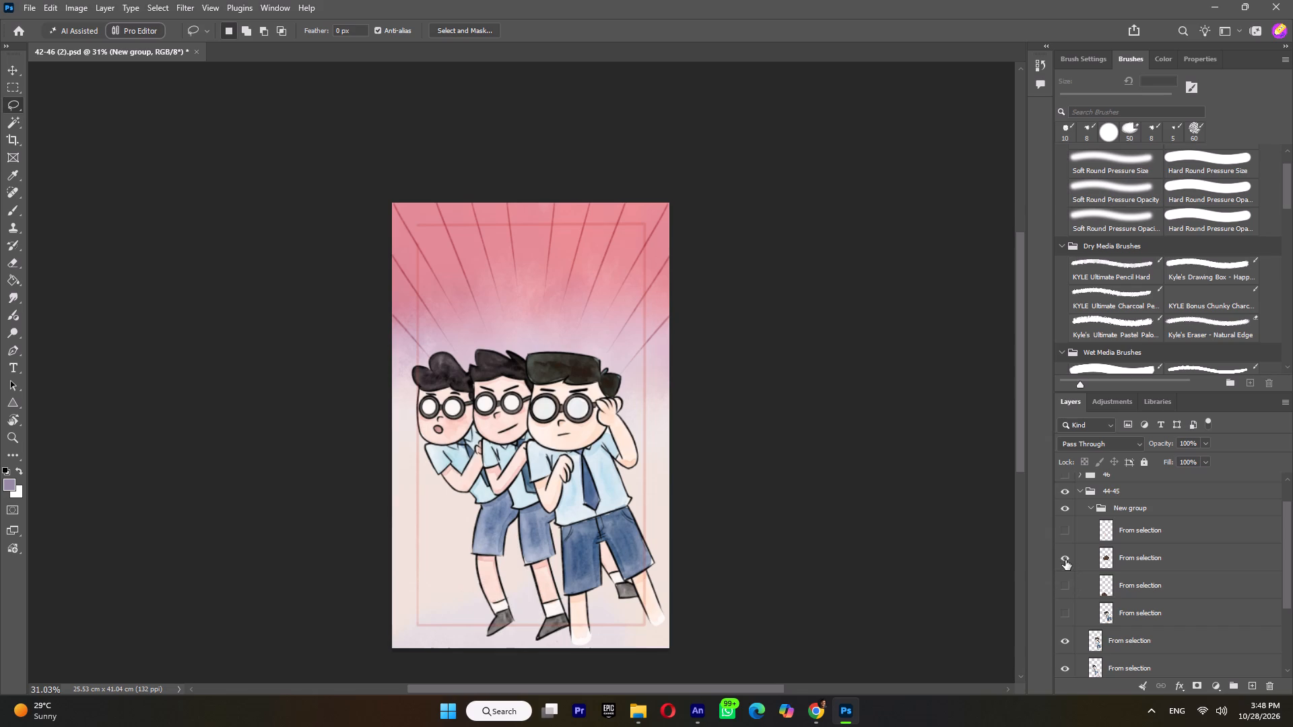
left_click(1065, 560)
left_click(1065, 527)
left_click(1065, 527)
Save the 42-46 (2) document.
key("ctrl+s")
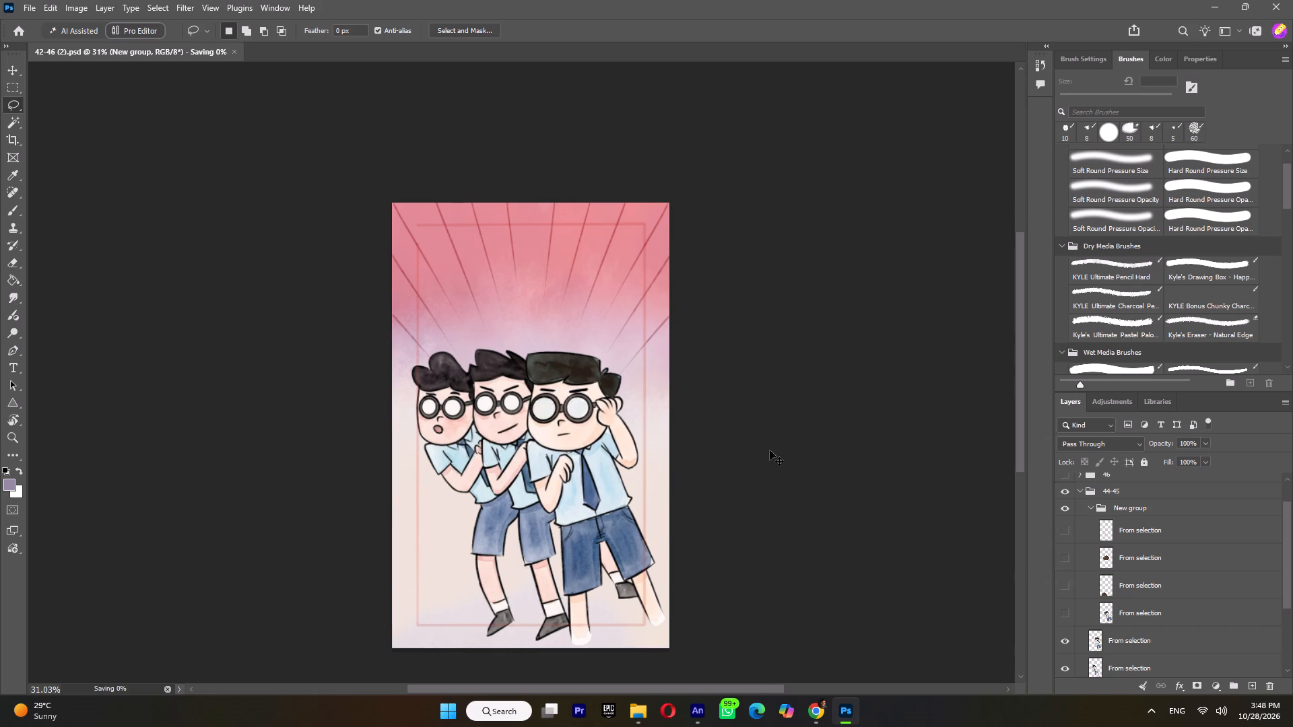
Hide group 44-45, and show and expand group 46.
scroll(1104, 556, "up", 4)
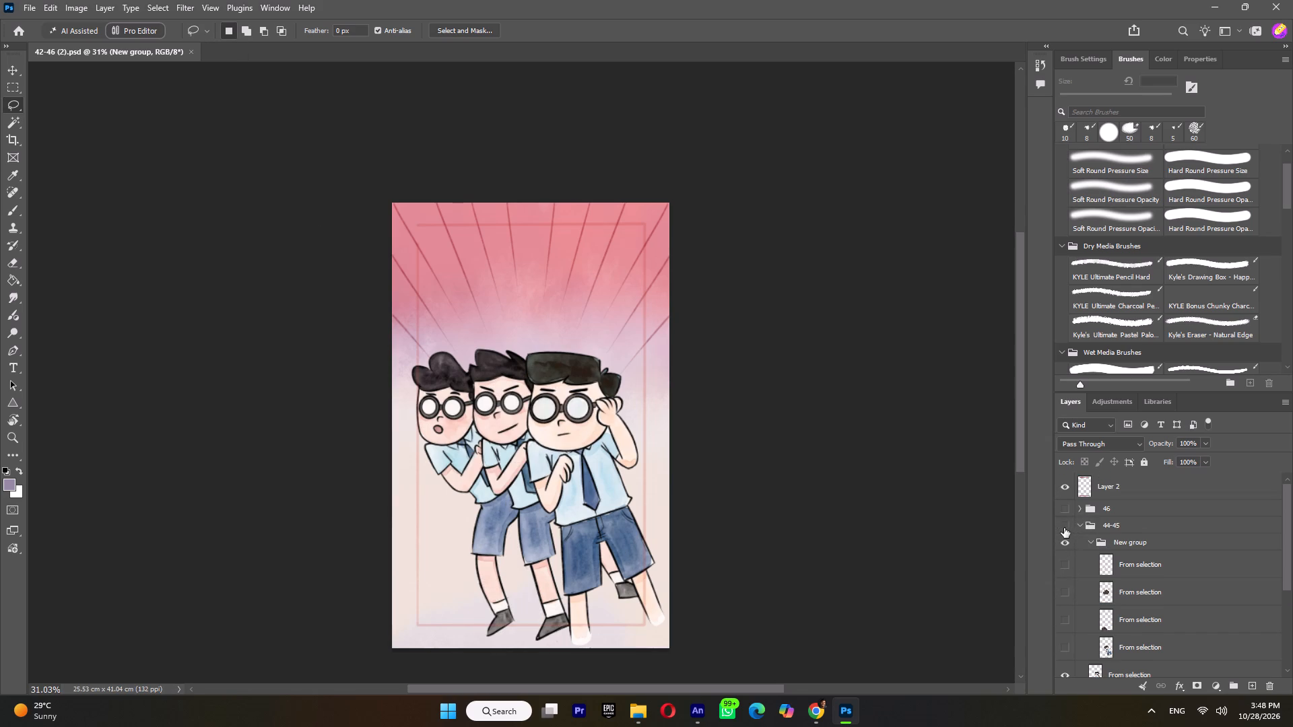
left_click(1064, 528)
left_click(1064, 512)
left_click(1077, 510)
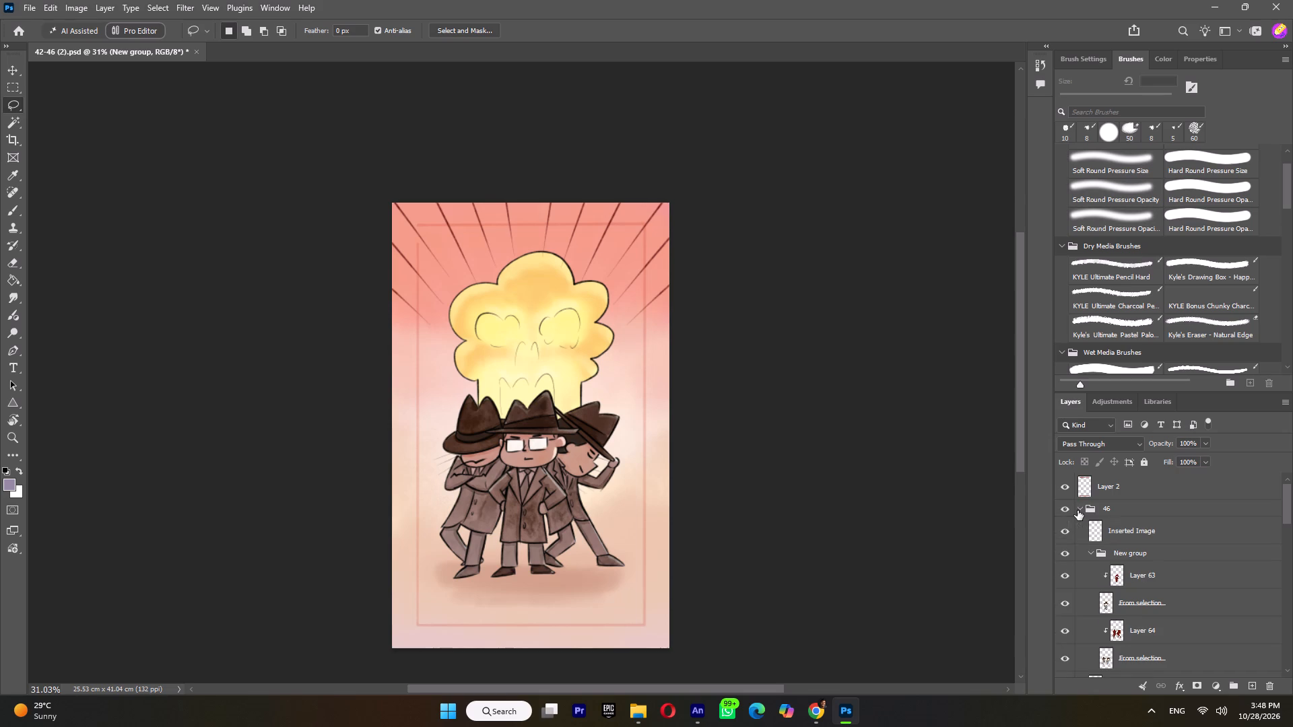
Check the Inserted Image layer and the upper New group in group 46 by toggling their visibility.
left_click(1059, 532)
left_click(1059, 532)
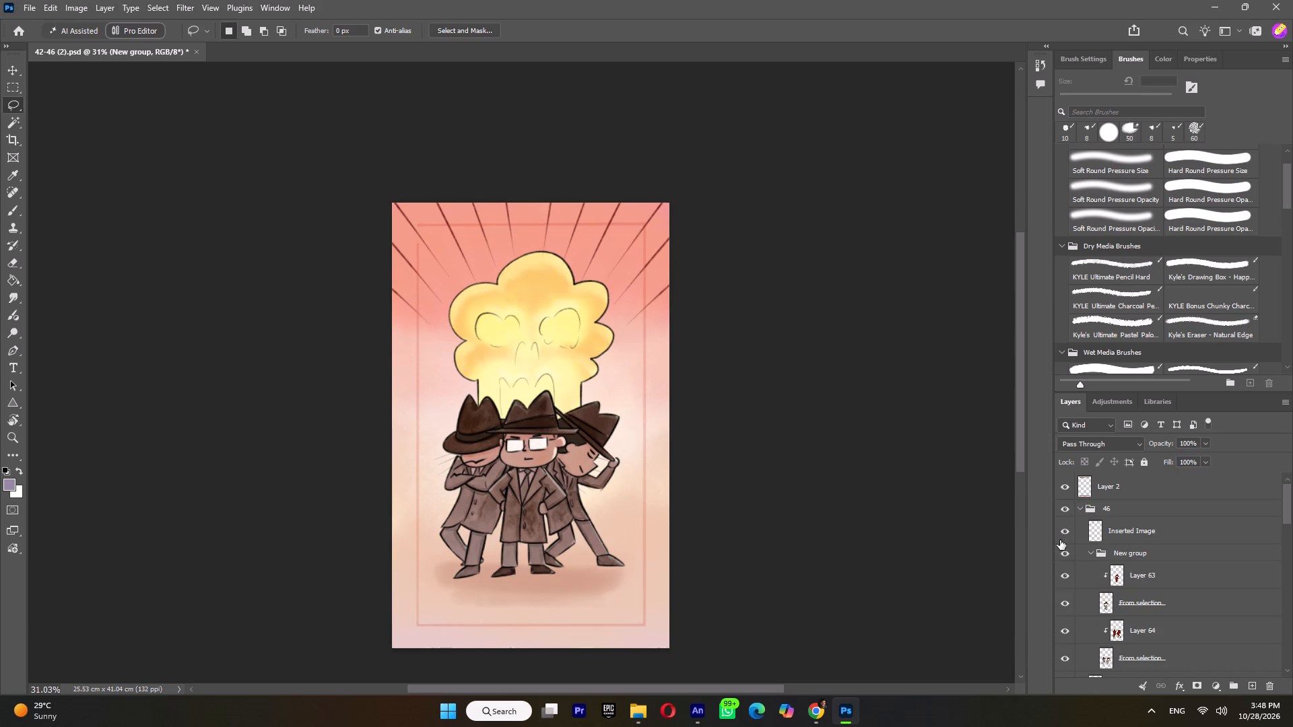
left_click(1063, 556)
left_click(1063, 554)
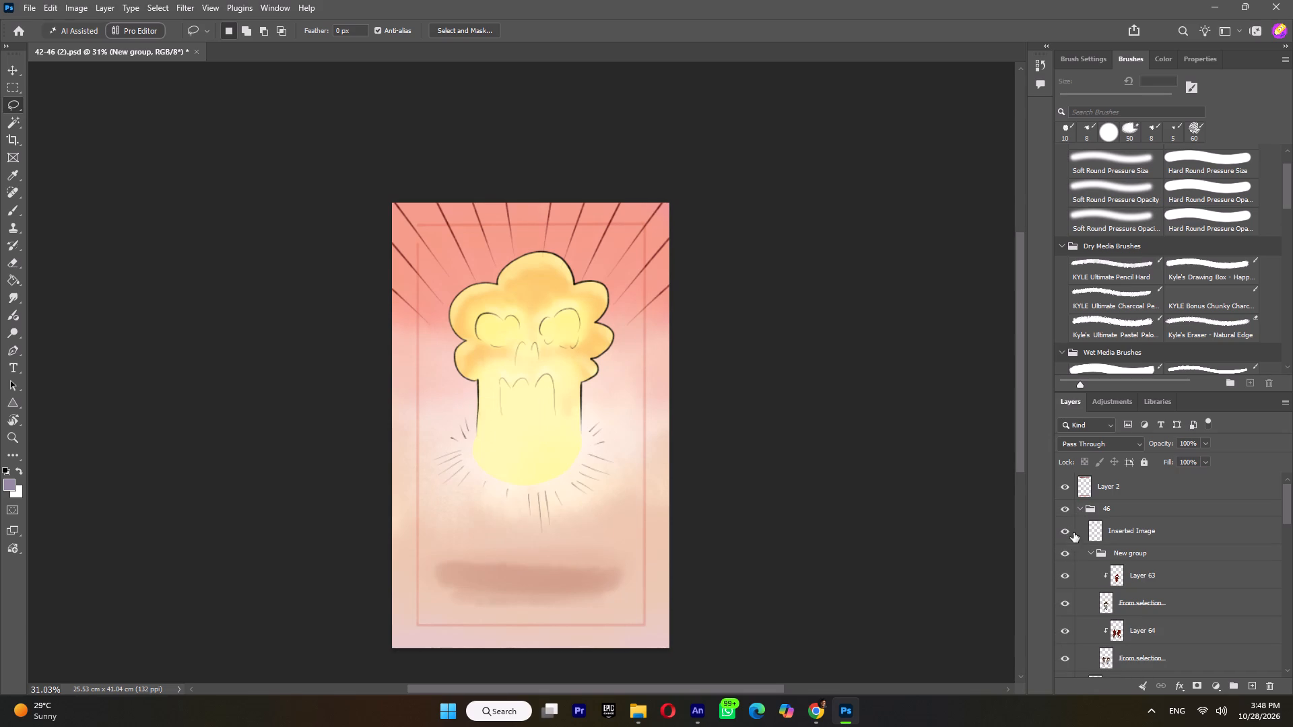
left_click(1060, 534)
left_click(1063, 534)
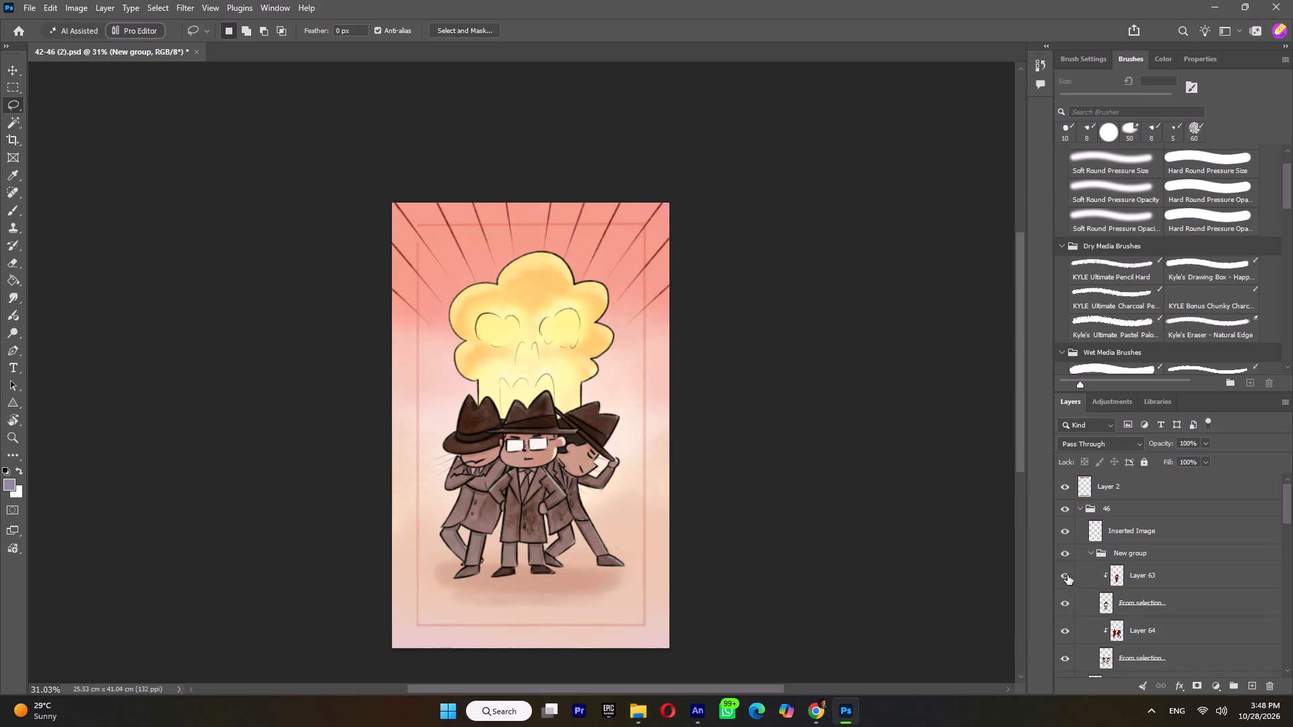
Merge the clipped Layer 63 with the From selection layer beneath it in group 46.
left_click(1146, 577)
left_click(1144, 605, "shift")
right_click(1144, 605)
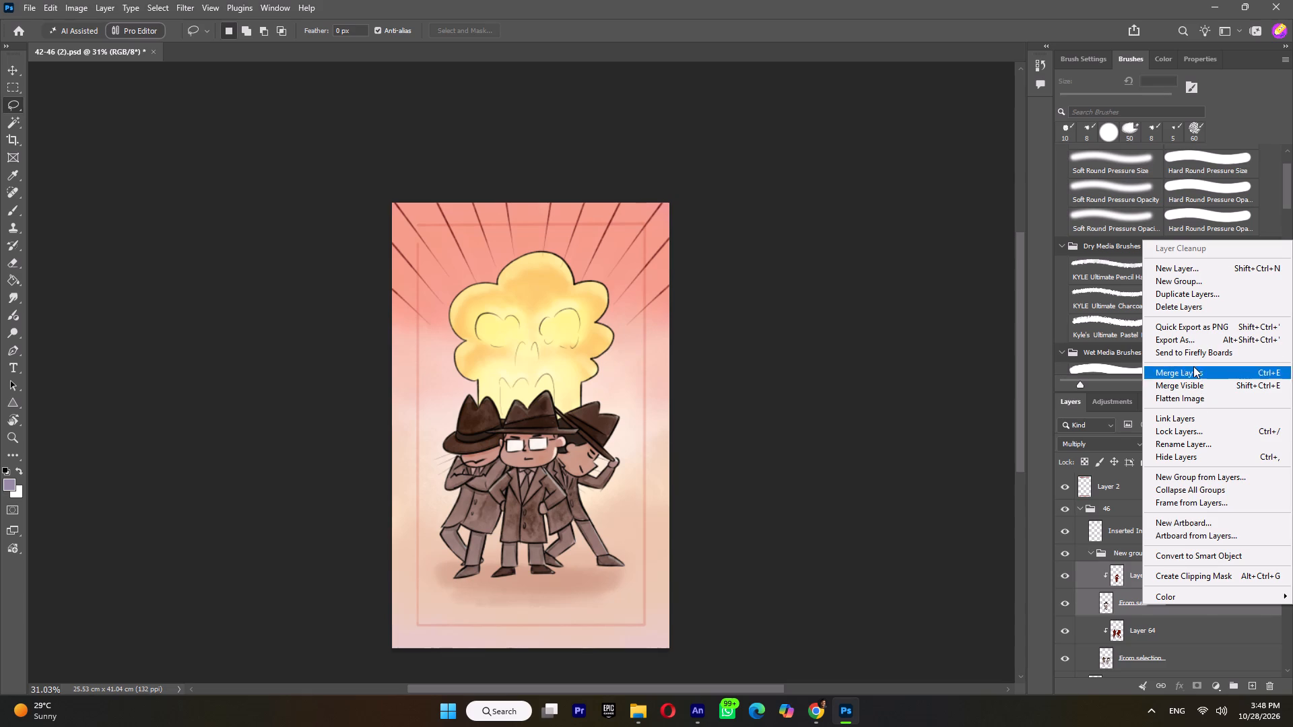
left_click(1191, 370)
Merge the clipped Layer 64 with its From selection base layer and check the merged layer by toggling its visibility.
left_click(1139, 607)
left_click(1137, 628, "shift")
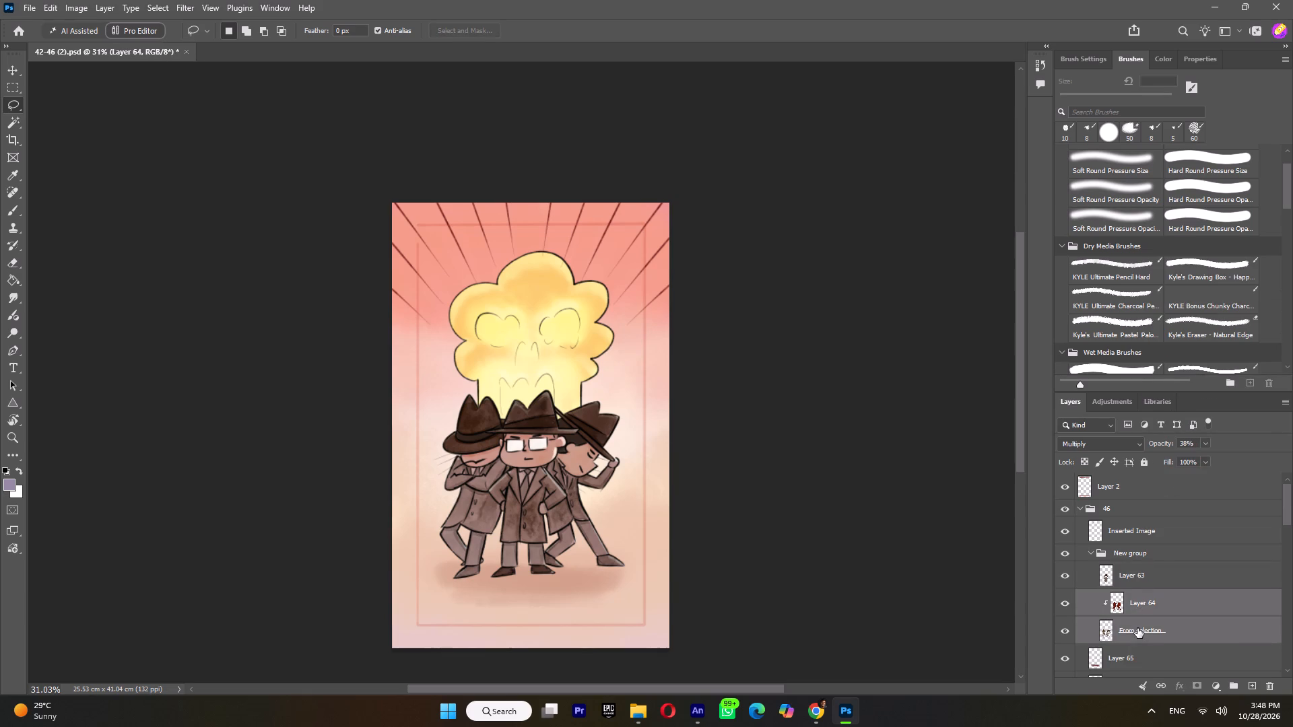
right_click(1137, 628)
left_click(1182, 411)
left_click(1067, 604)
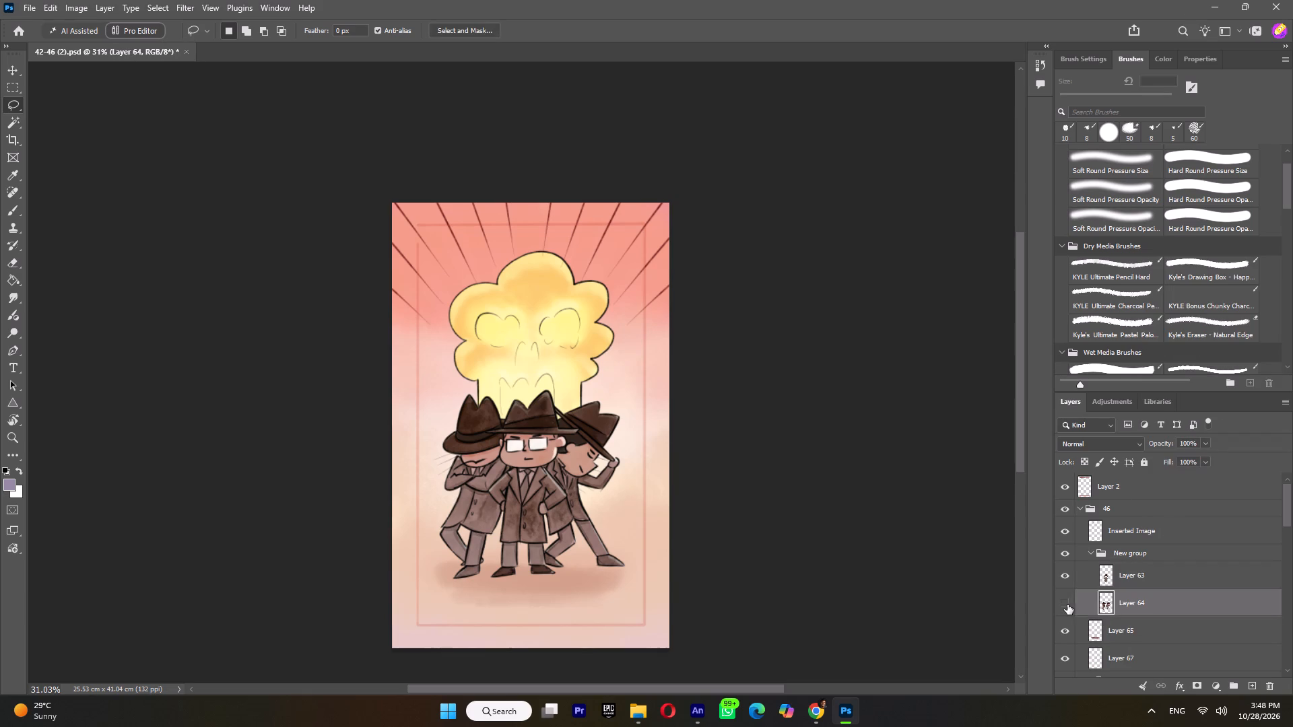
left_click(1067, 604)
Check Layer 65, Layer 63, the Inserted Image and Layer 67 in group 46 by toggling their visibility.
left_click(1120, 625)
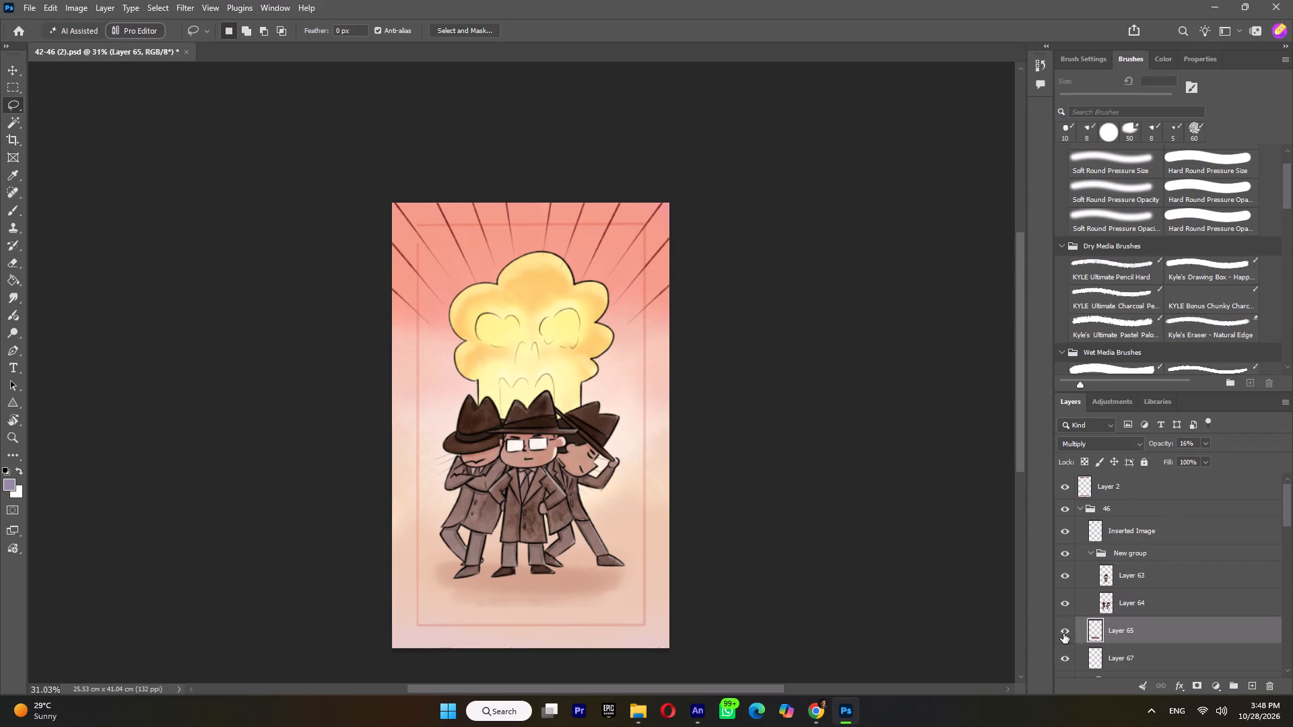
left_click(1059, 633)
left_click(1064, 630)
left_click(1065, 572)
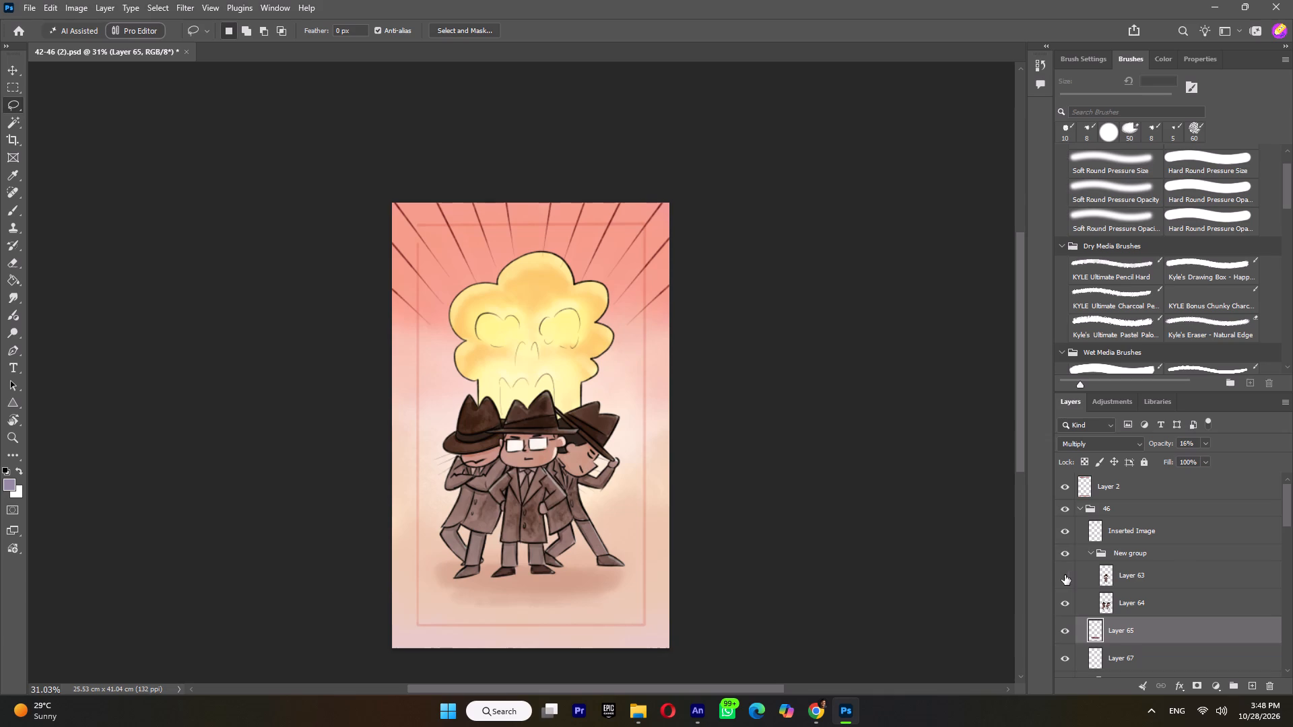
left_click(1065, 575)
left_click(1065, 532)
left_click(1065, 531)
scroll(1090, 595, "down", 1)
left_click(1068, 629)
left_click(1068, 629)
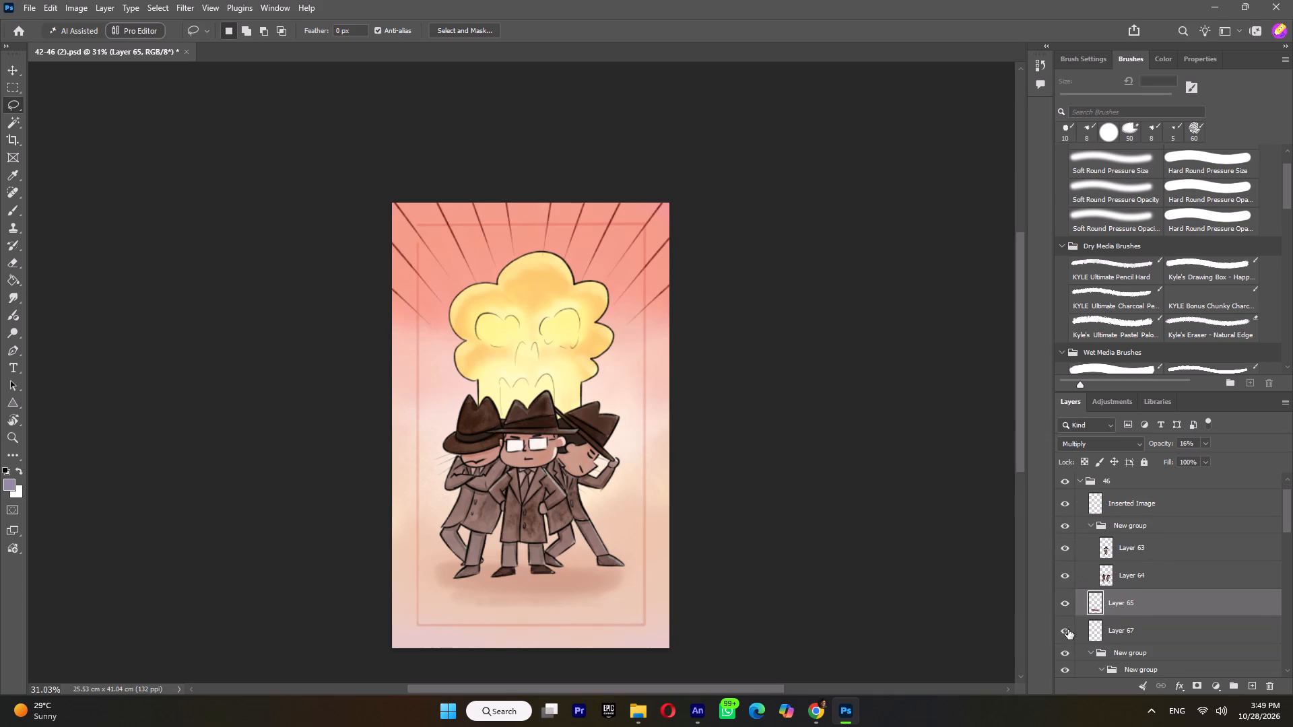
scroll(1091, 625, "down", 2)
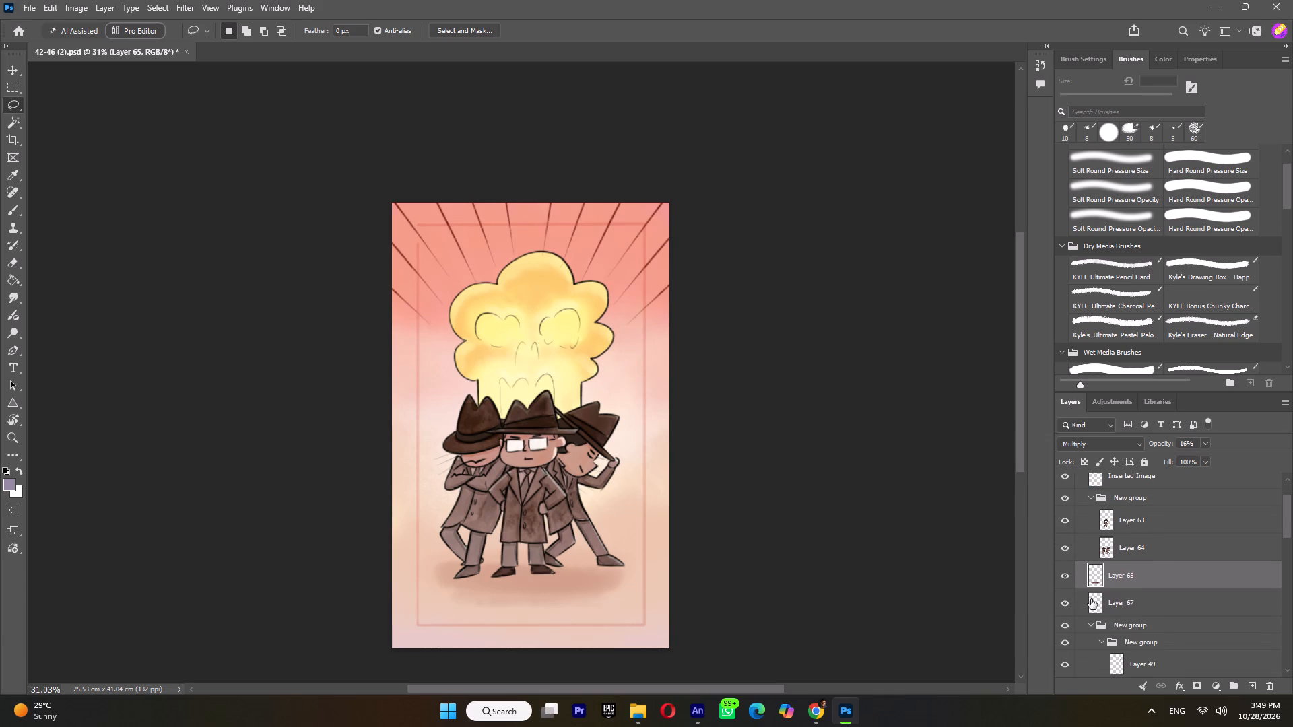
left_click(1091, 597)
left_click(1089, 602)
Merge Layer 60 and the other clipped layers with their From selection base in the inner New group of 46.
scroll(1152, 602, "down", 2)
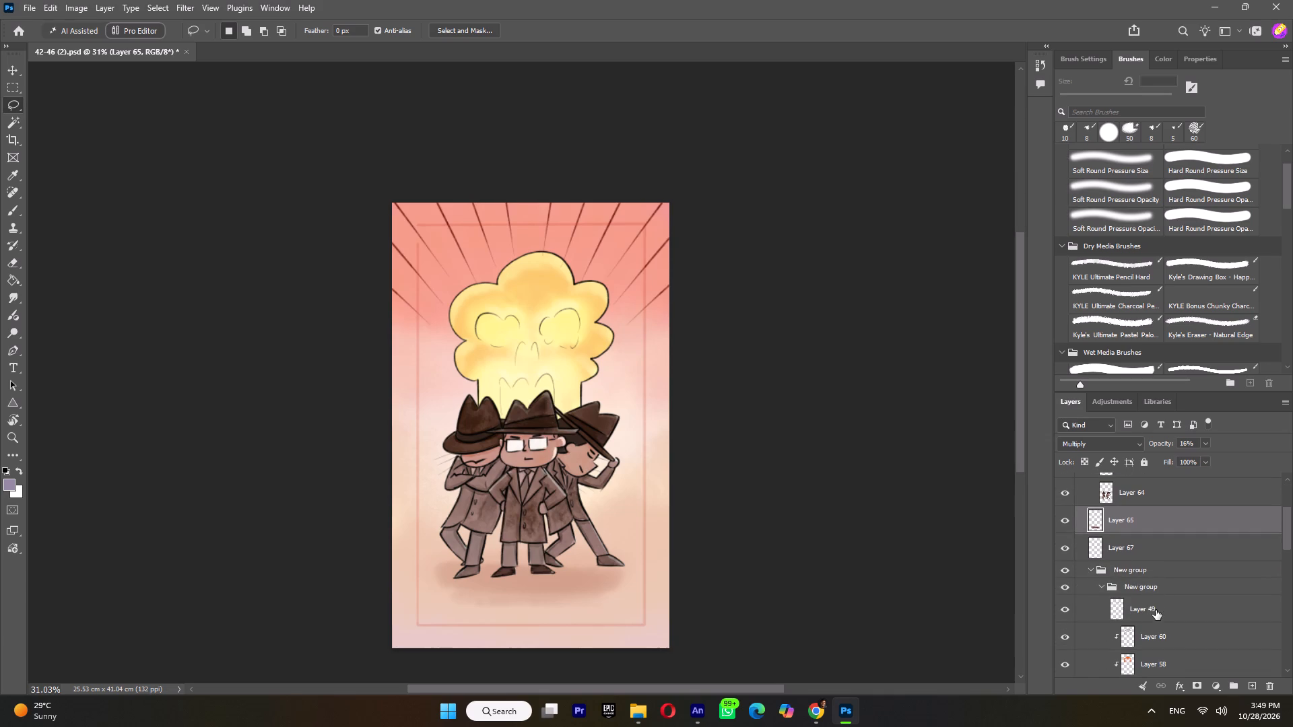
left_click(1156, 610)
scroll(1156, 611, "down", 4)
left_click(1148, 603, "shift")
right_click(1148, 604, "shift")
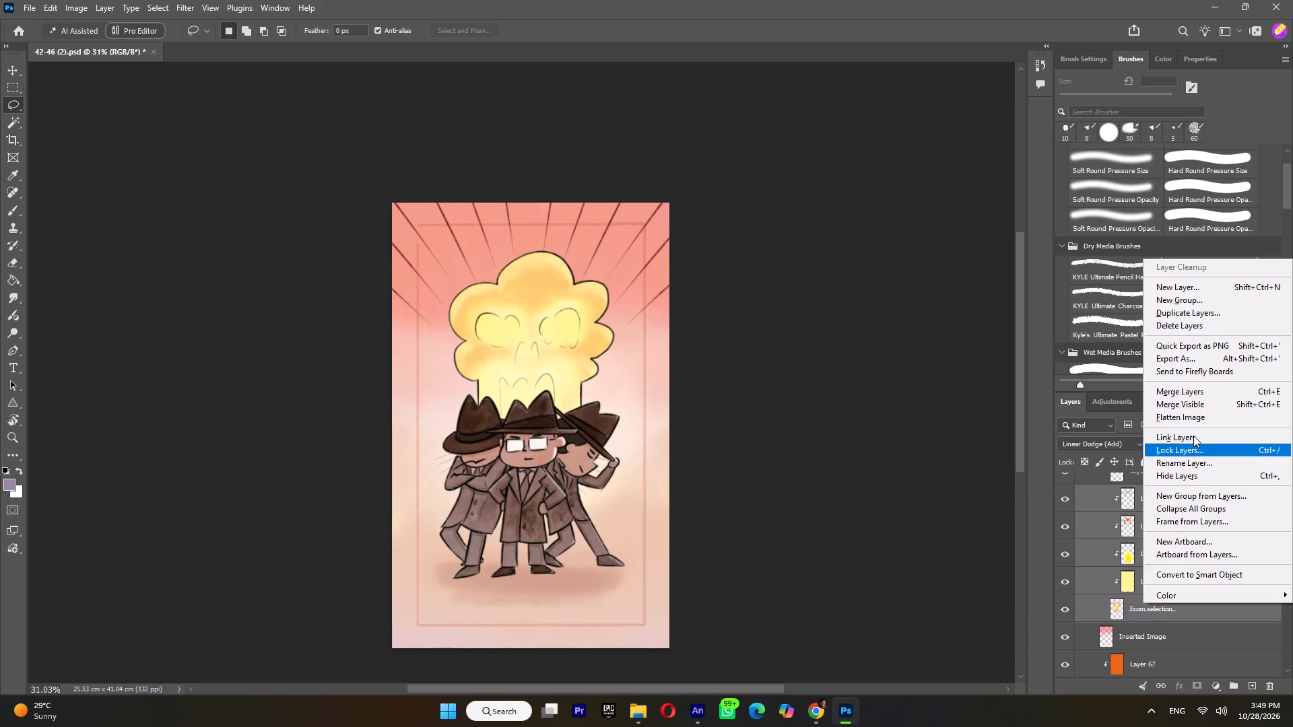
left_click(1187, 388)
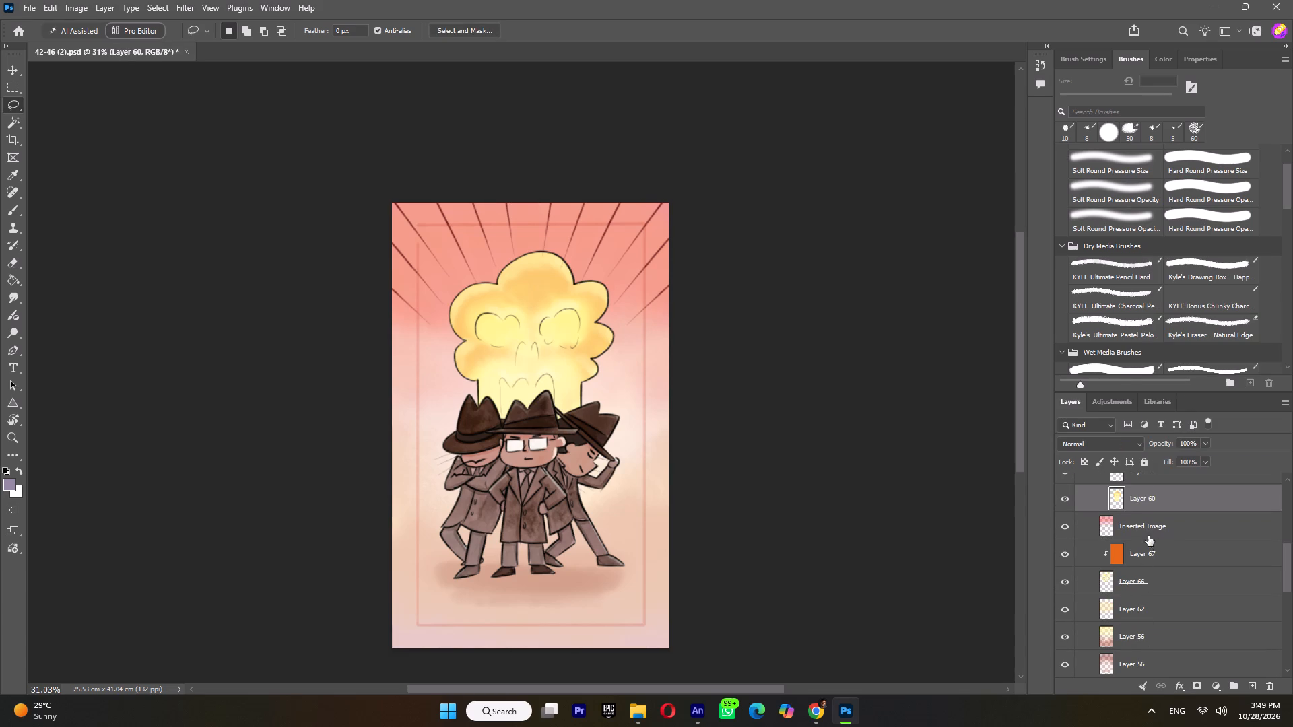
Merge the orange clipped Layer 67 with Layer 66 beneath it and check the merged layer by toggling its visibility.
left_click(1148, 548)
left_click(1152, 582, "shift")
right_click(1152, 582)
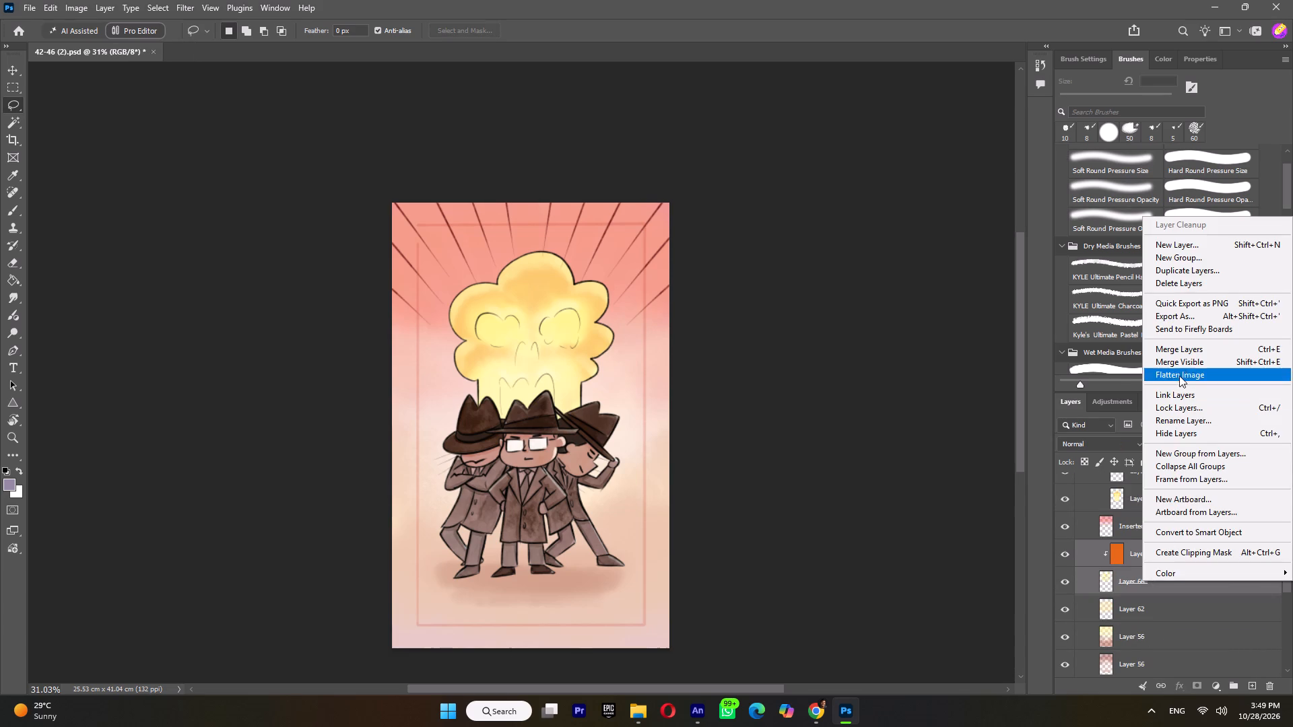
left_click(1181, 351)
left_click(1065, 553)
left_click(1065, 553)
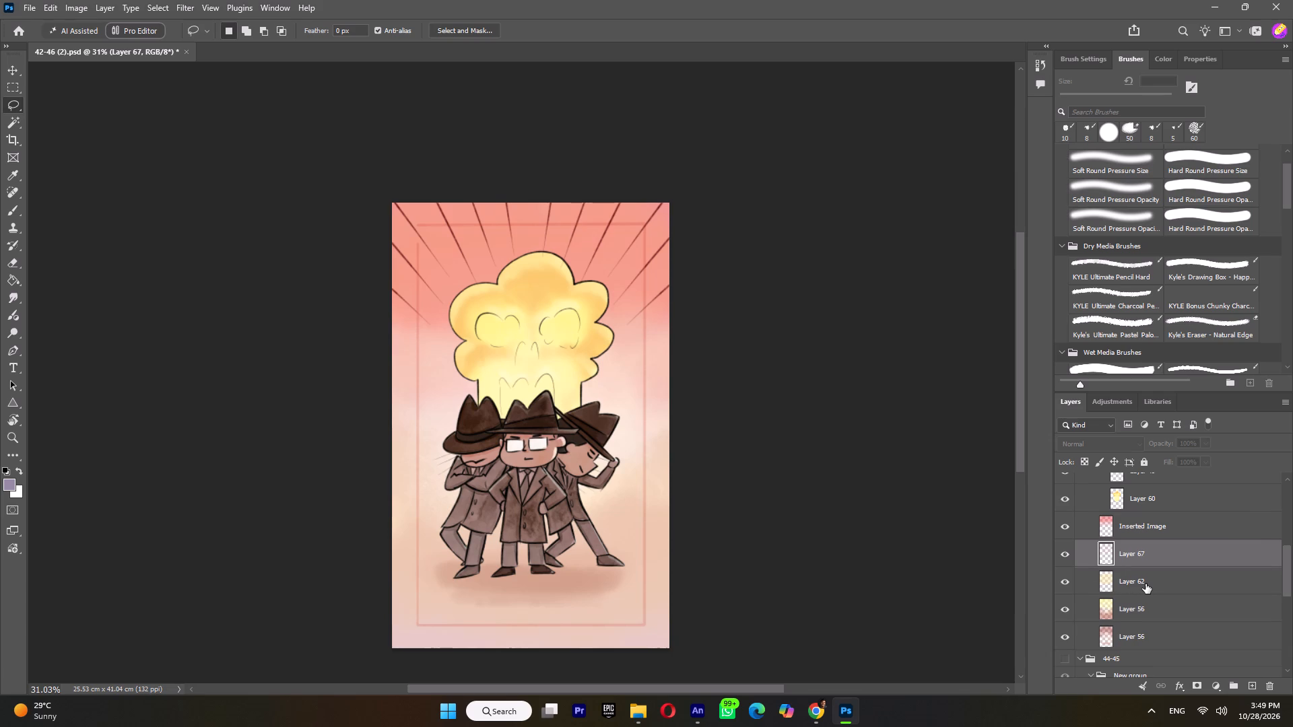
Check Layer 62, the pink Inserted Image, Layer 60 and Layer 49 of the background New group by toggling their visibility.
scroll(1146, 584, "up", 1)
left_click(1140, 552)
left_click(1143, 606)
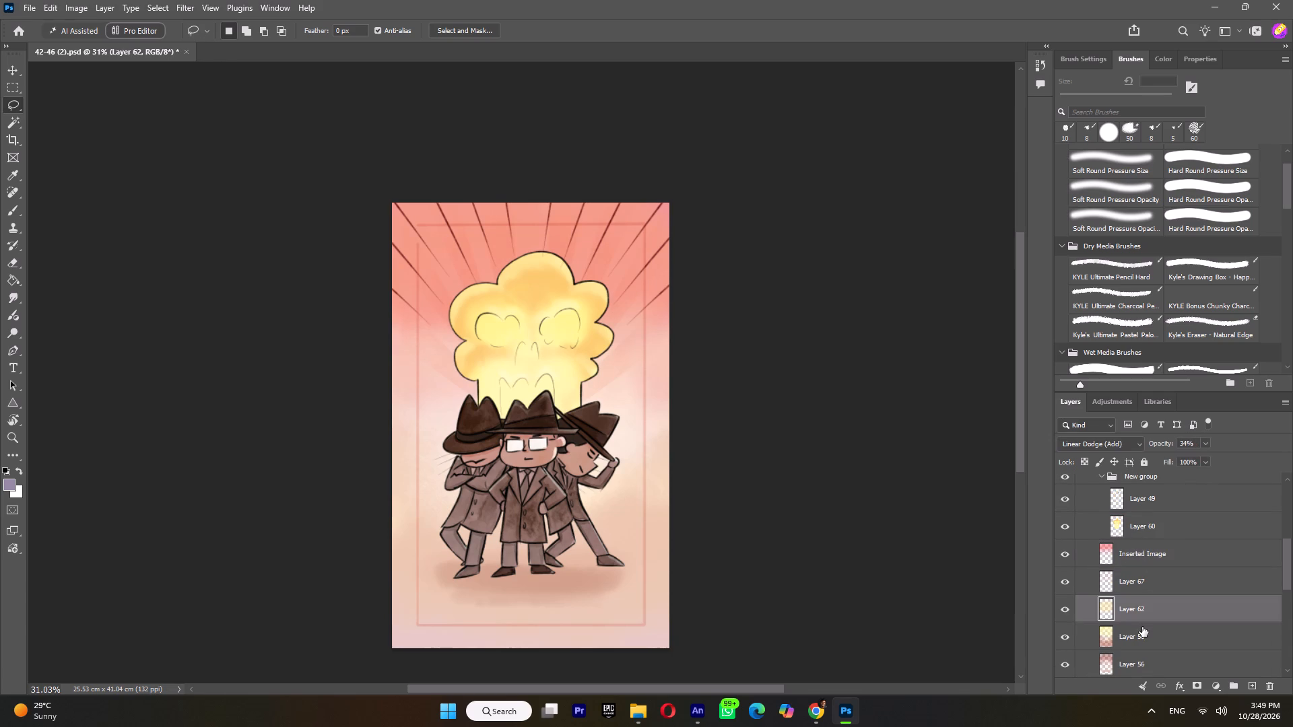
left_click(1142, 627)
left_click(1139, 643)
left_click(1144, 617)
left_click(1066, 610)
left_click(1066, 610)
left_click(1073, 552)
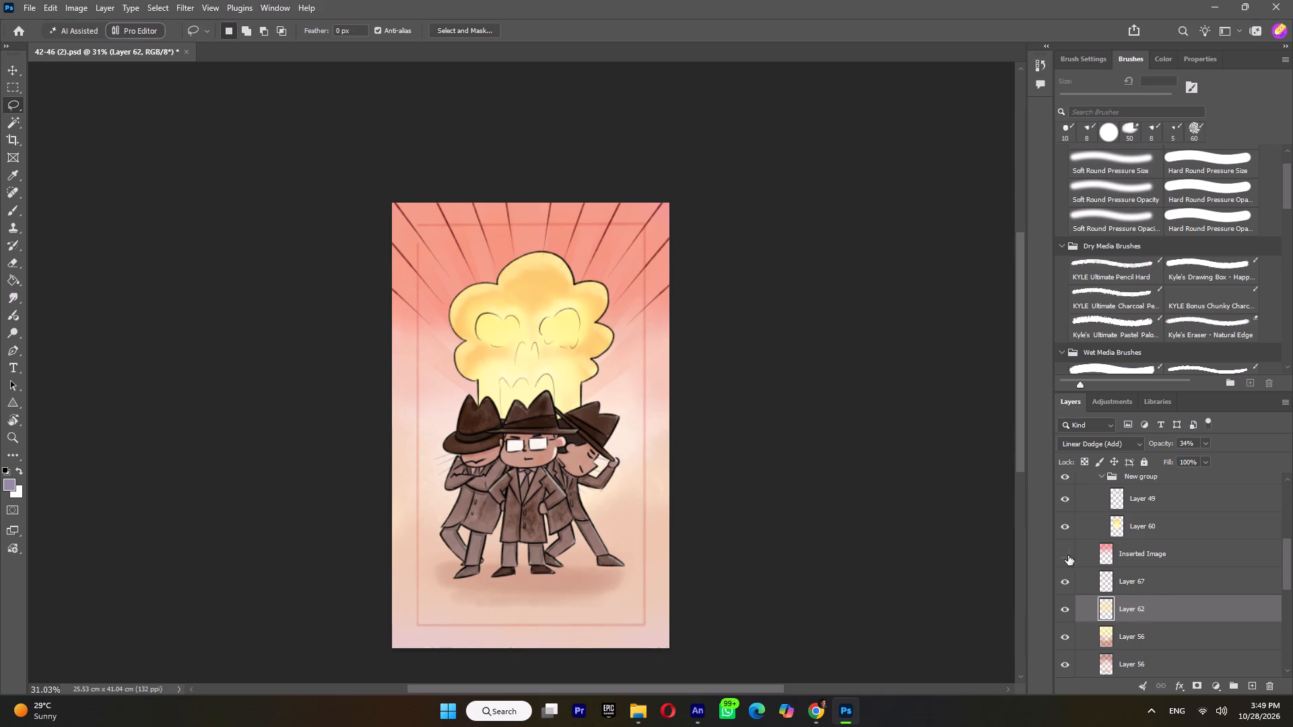
left_click(1068, 555)
left_click(1152, 563)
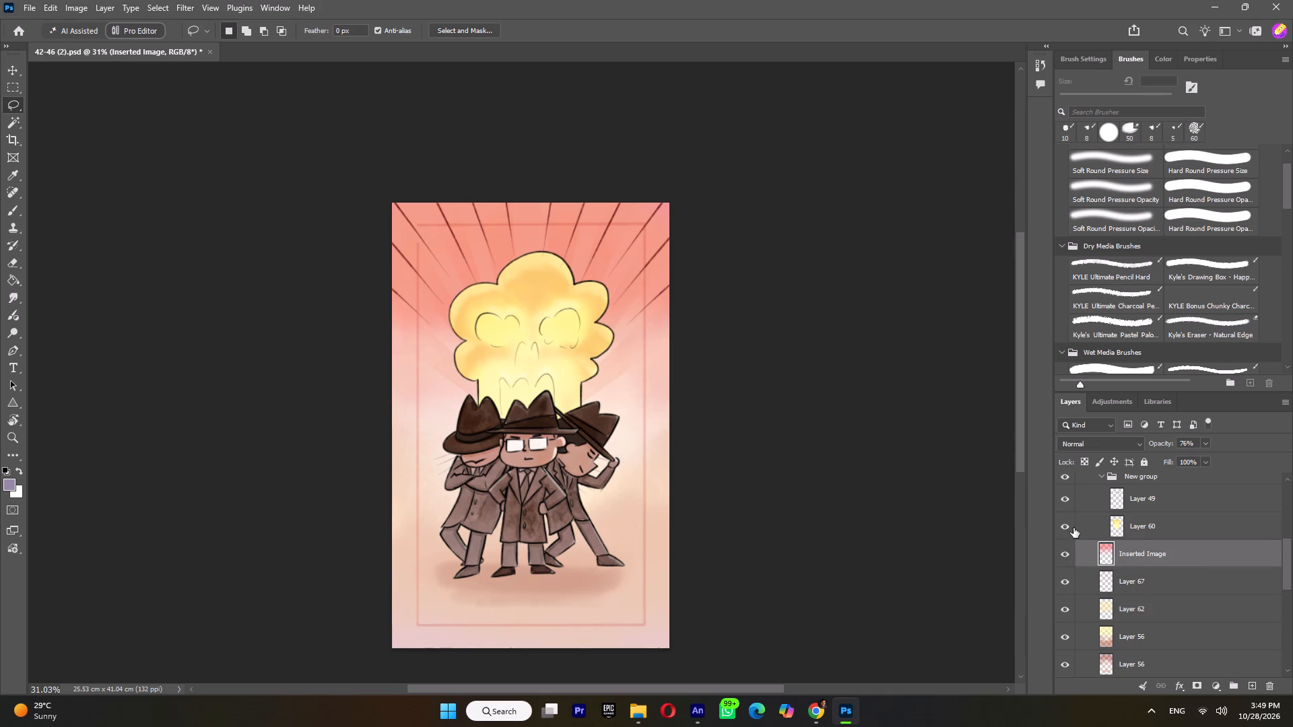
left_click(1061, 526)
left_click(1061, 526)
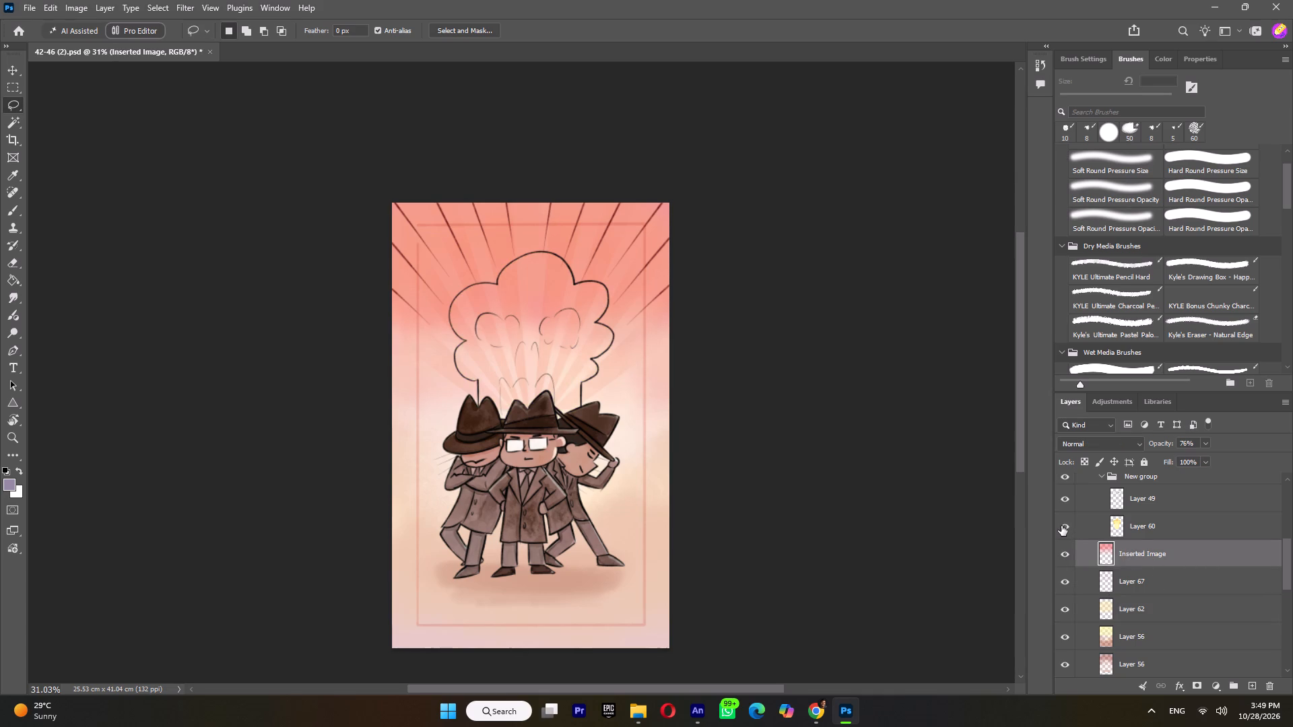
left_click(1065, 495)
left_click(1065, 496)
Merge Layer 49 with Layer 60 so the explosion cloud's outline and colour share one layer.
left_click(1152, 503)
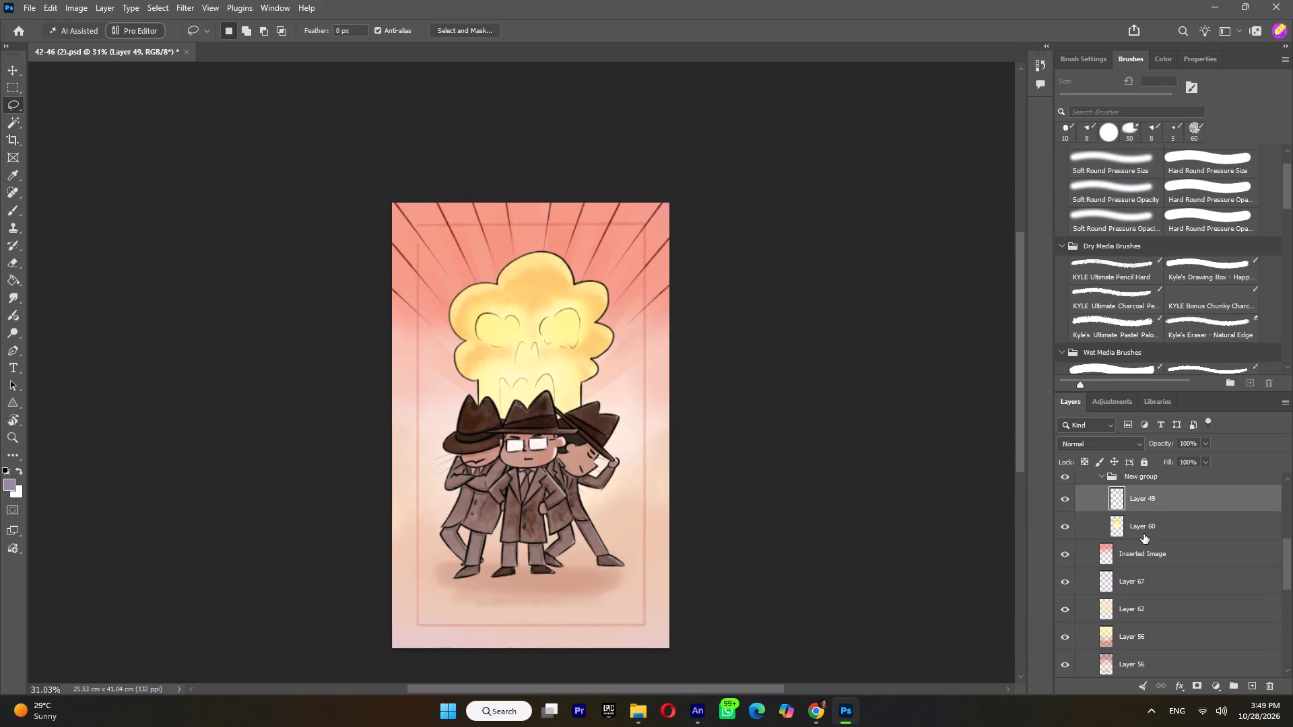
left_click(1143, 536, "shift")
right_click(1141, 530)
left_click(1174, 324)
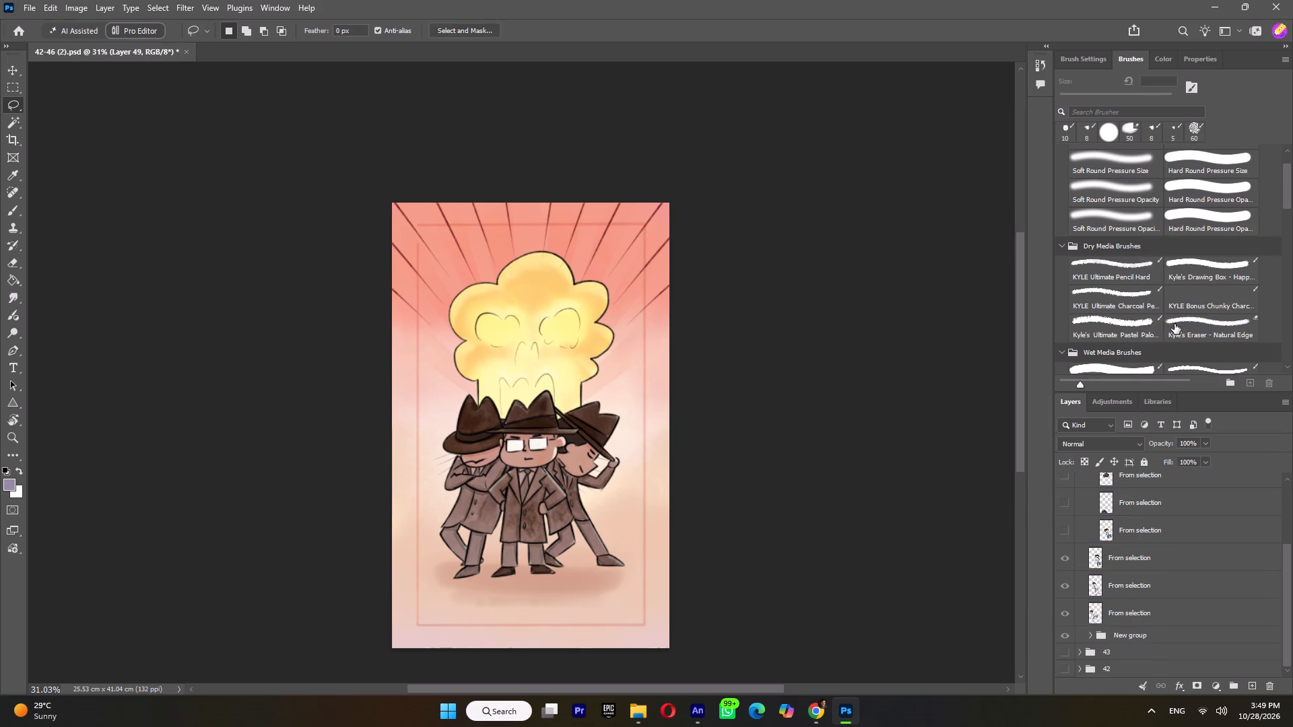
key("ctrl+z")
right_click(1135, 617)
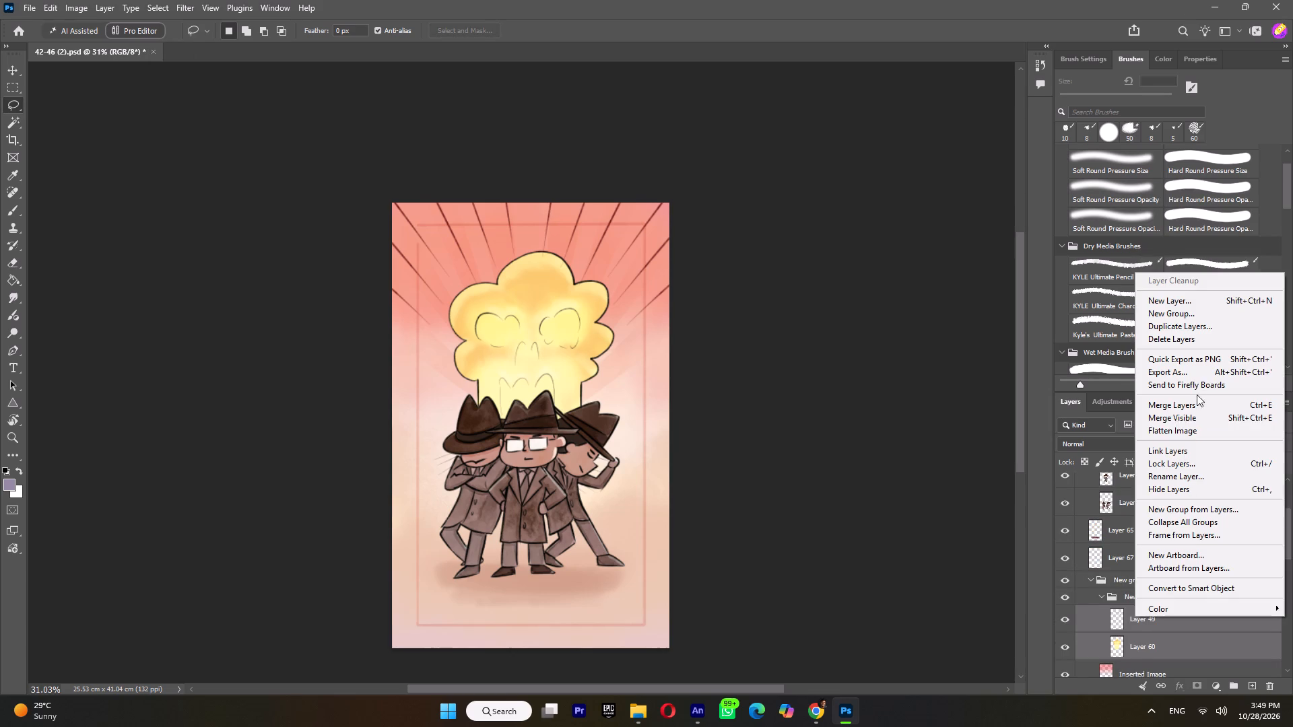
left_click(1194, 402)
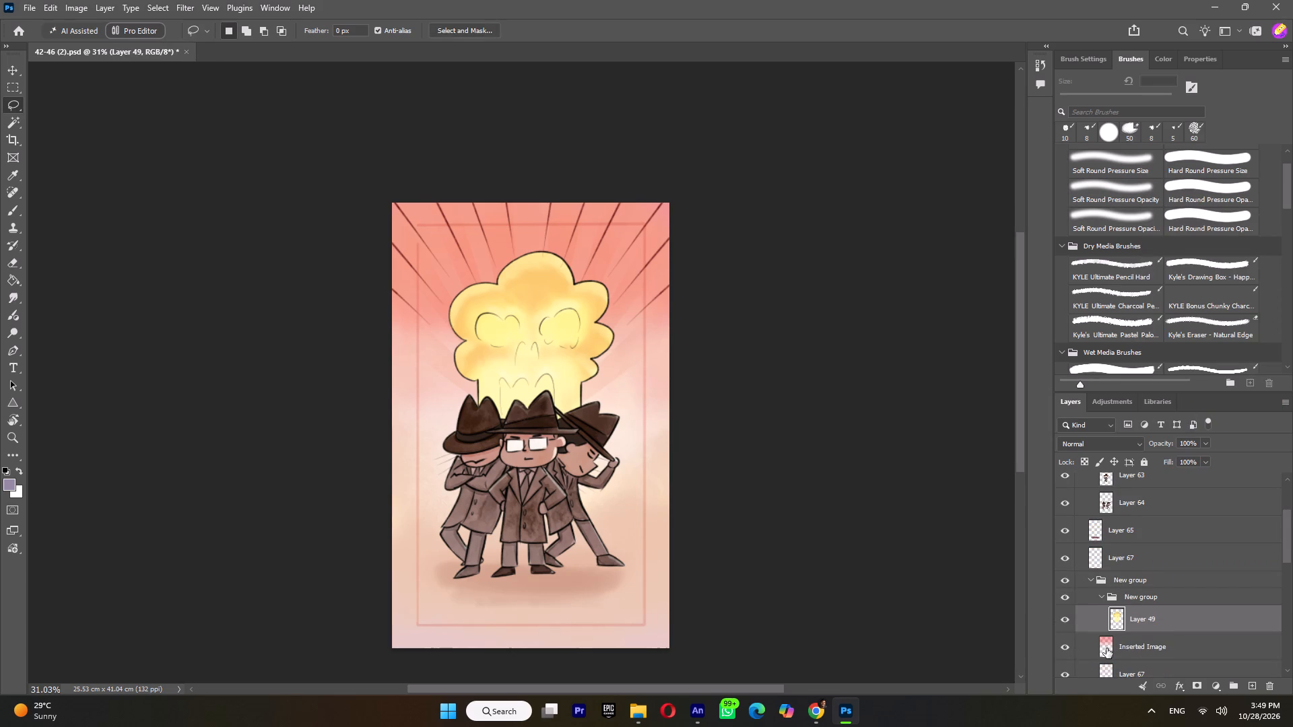
Merge Layer 67, Layer 62 and both Layer 56 layers beneath the pink Inserted Image into one background layer.
left_click(1106, 648)
scroll(1127, 642, "down", 1)
left_click(1127, 642)
scroll(1127, 642, "down", 3)
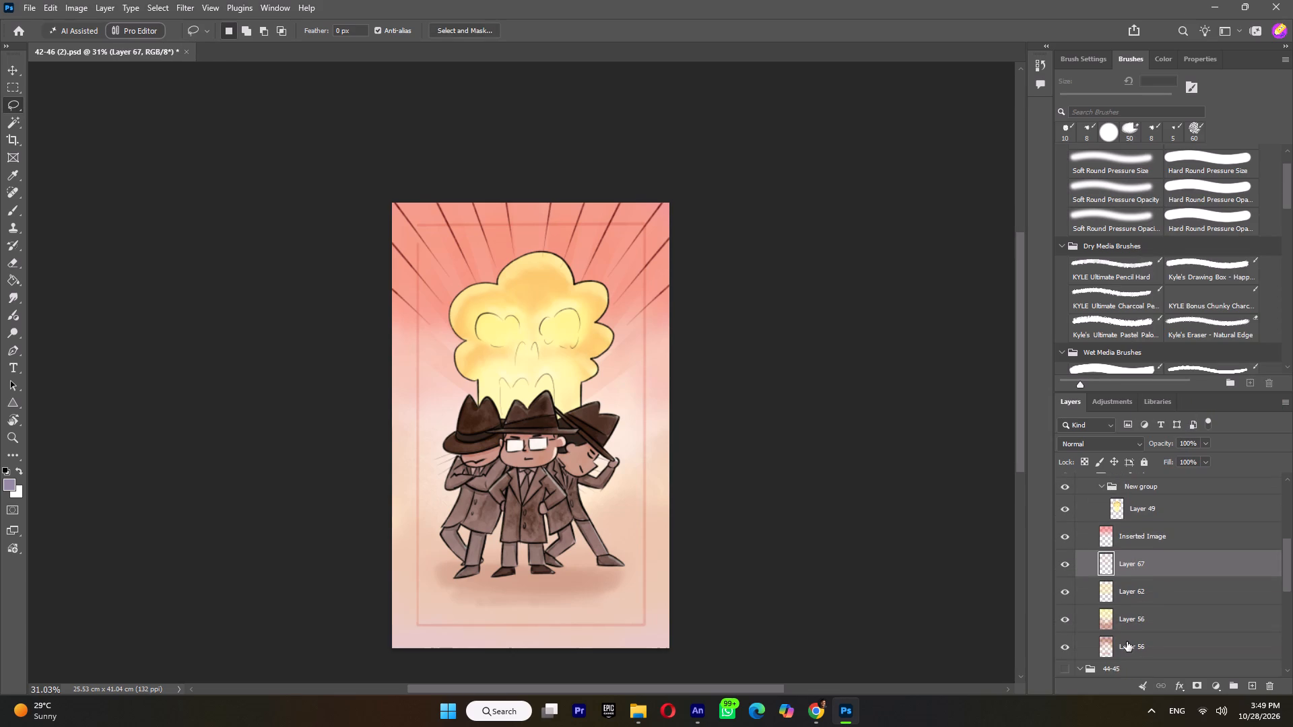
left_click(1134, 644, "shift")
right_click(1133, 644)
left_click(1165, 436)
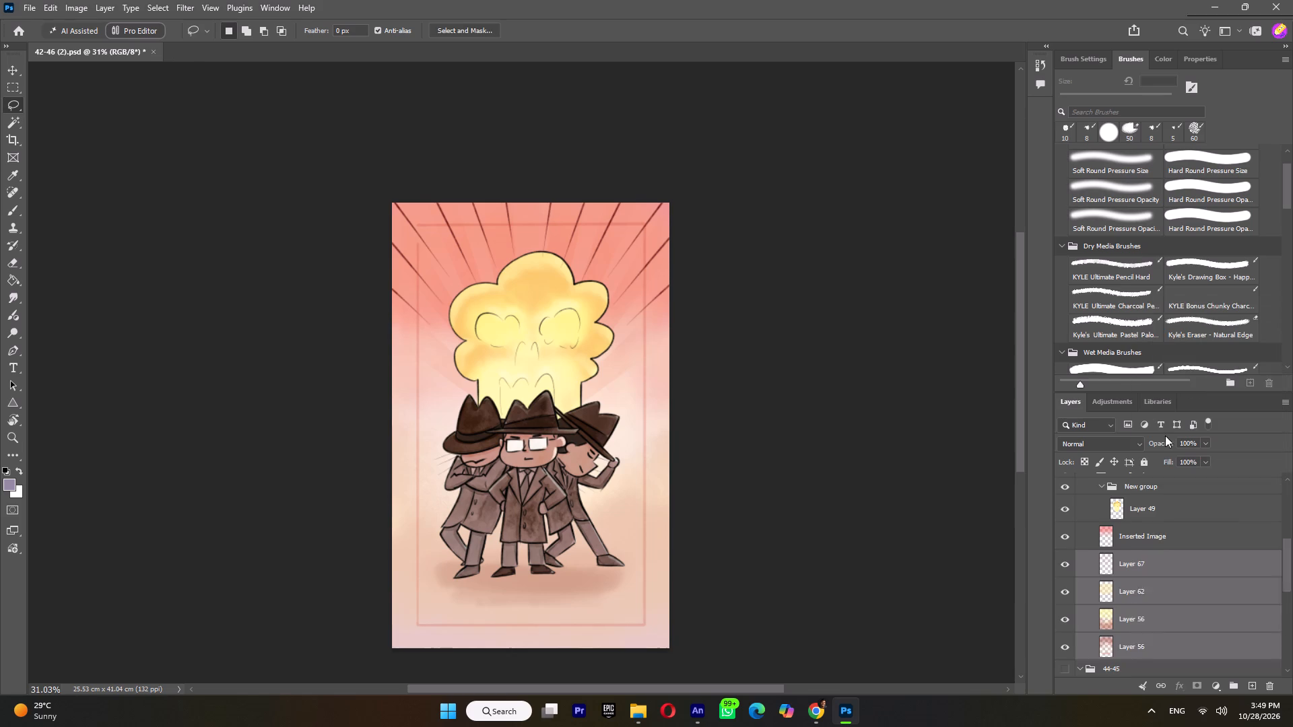
Check the upper Layer 67, Layer 65 and Layer 64 in group 46 by toggling their visibility.
scroll(1132, 553, "up", 3)
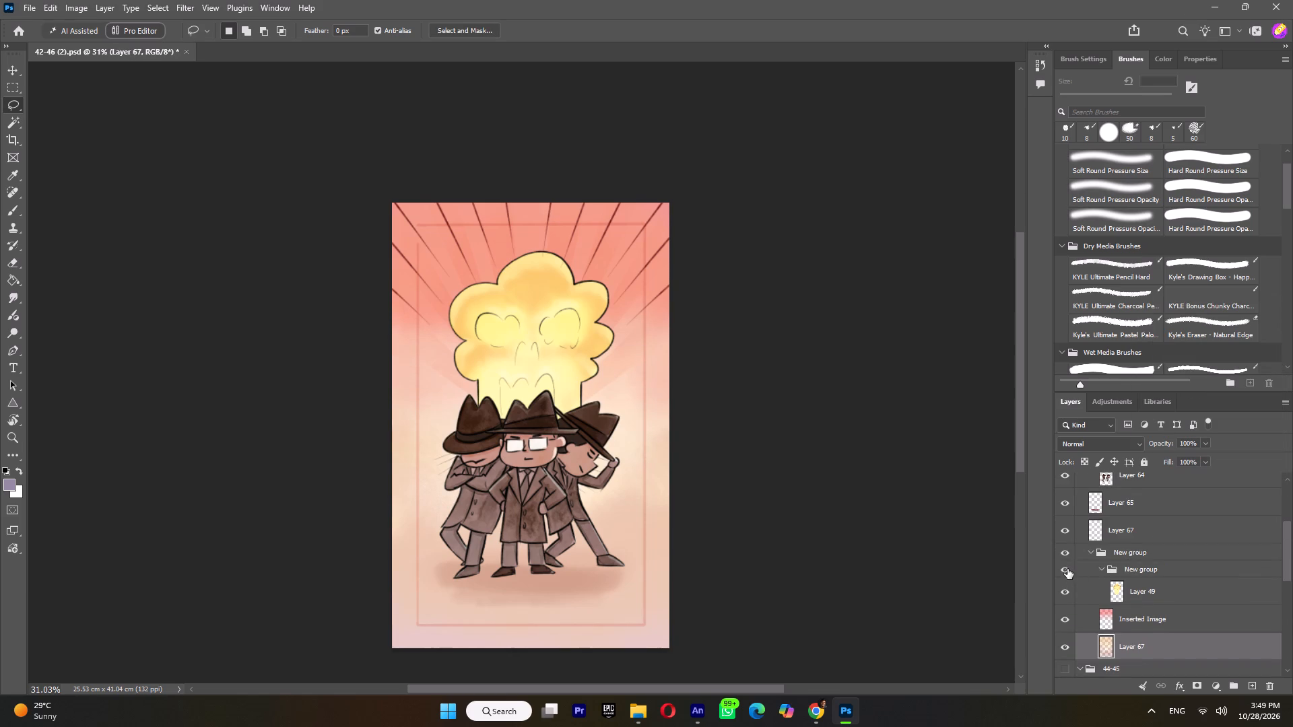
left_click(1069, 528)
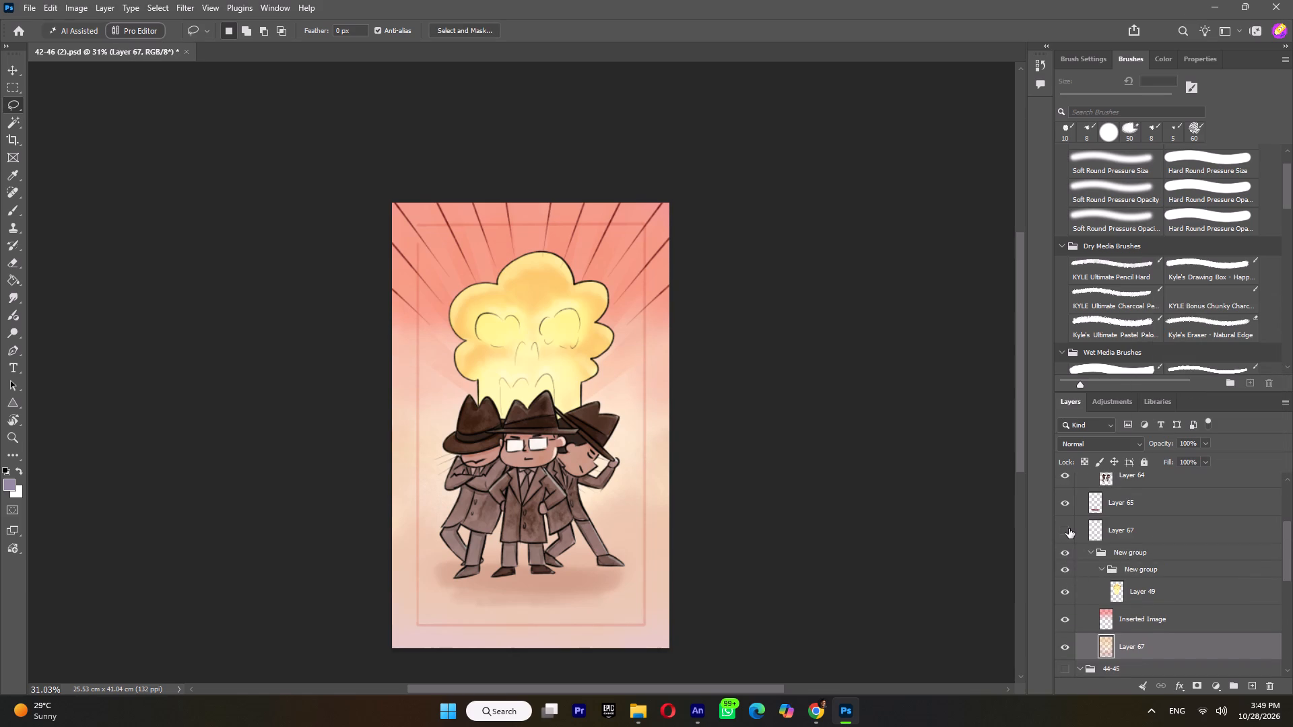
left_click(1068, 528)
left_click(1068, 501)
left_click(1067, 501)
scroll(1083, 514, "up", 1)
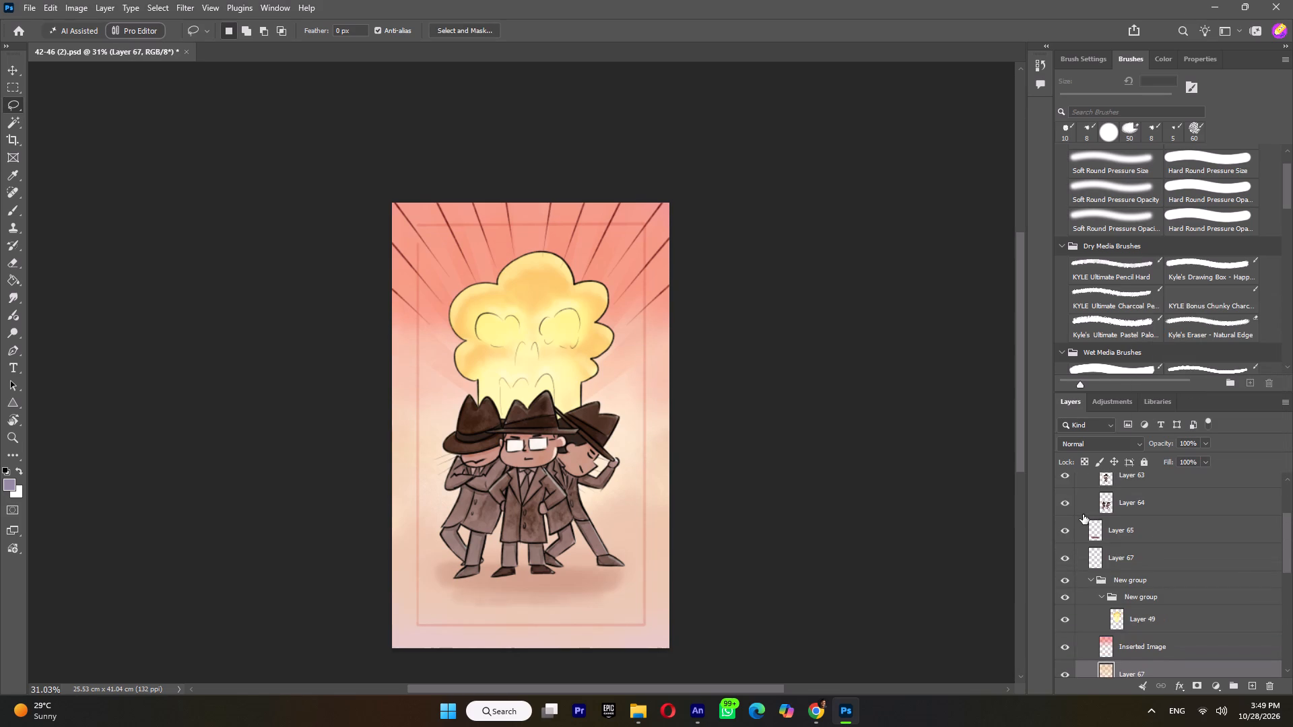
left_click(1064, 501)
left_click(1064, 501)
Lasso the right-hand coated figure on Layer 64, cut it out and paste it in place on its own layer.
left_click(1139, 506)
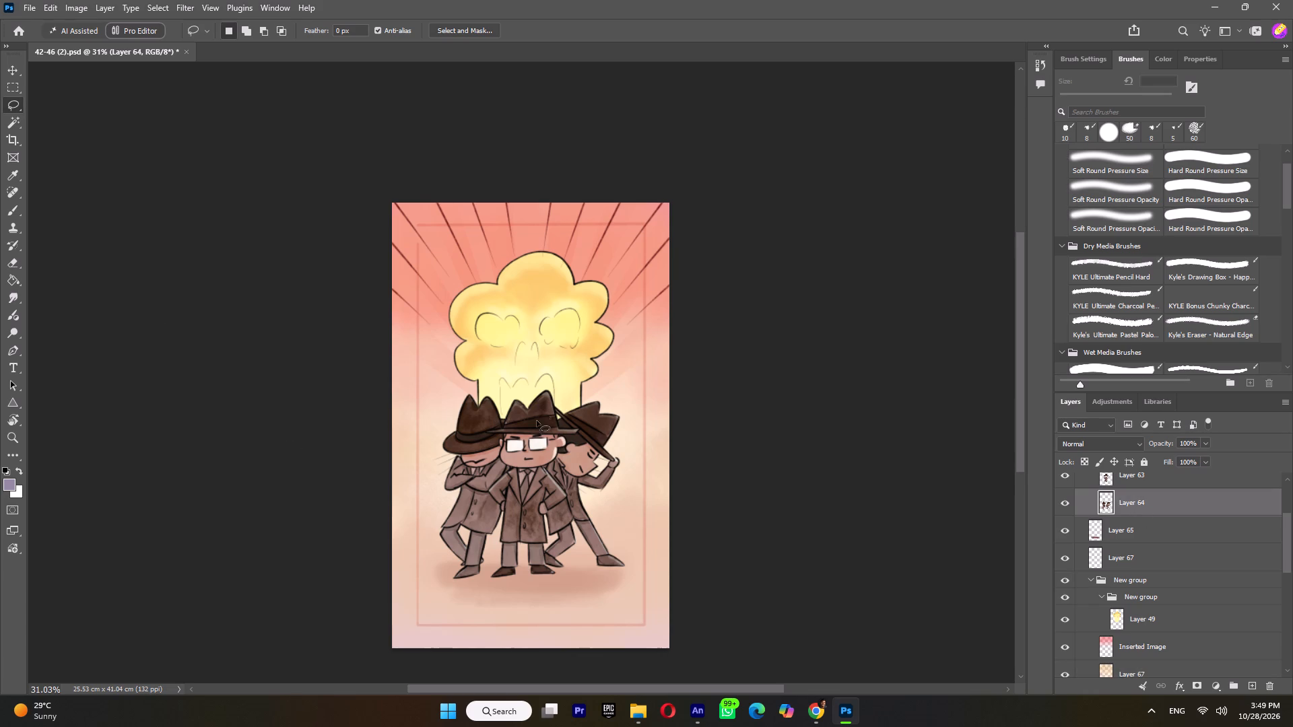
left_click_drag(558, 370, 661, 407)
left_click_drag(661, 407, 544, 380)
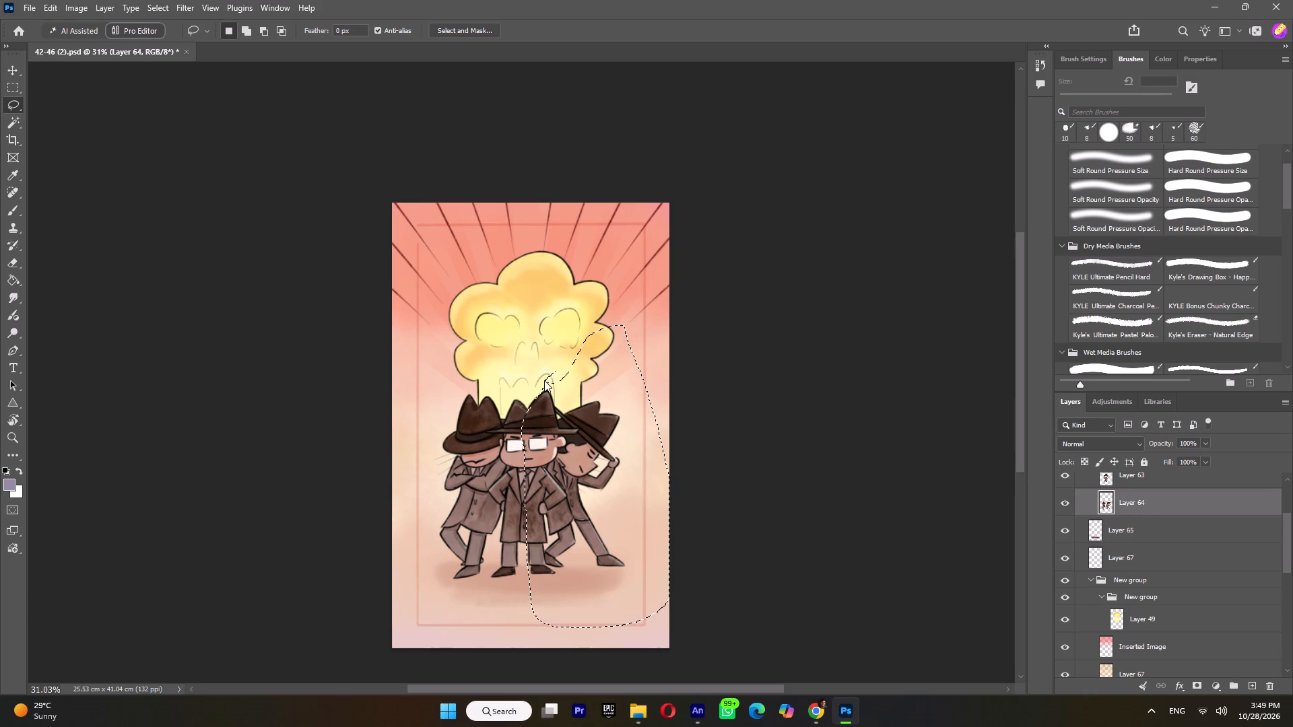
key("ctrl+x")
key("ctrl+shift+v")
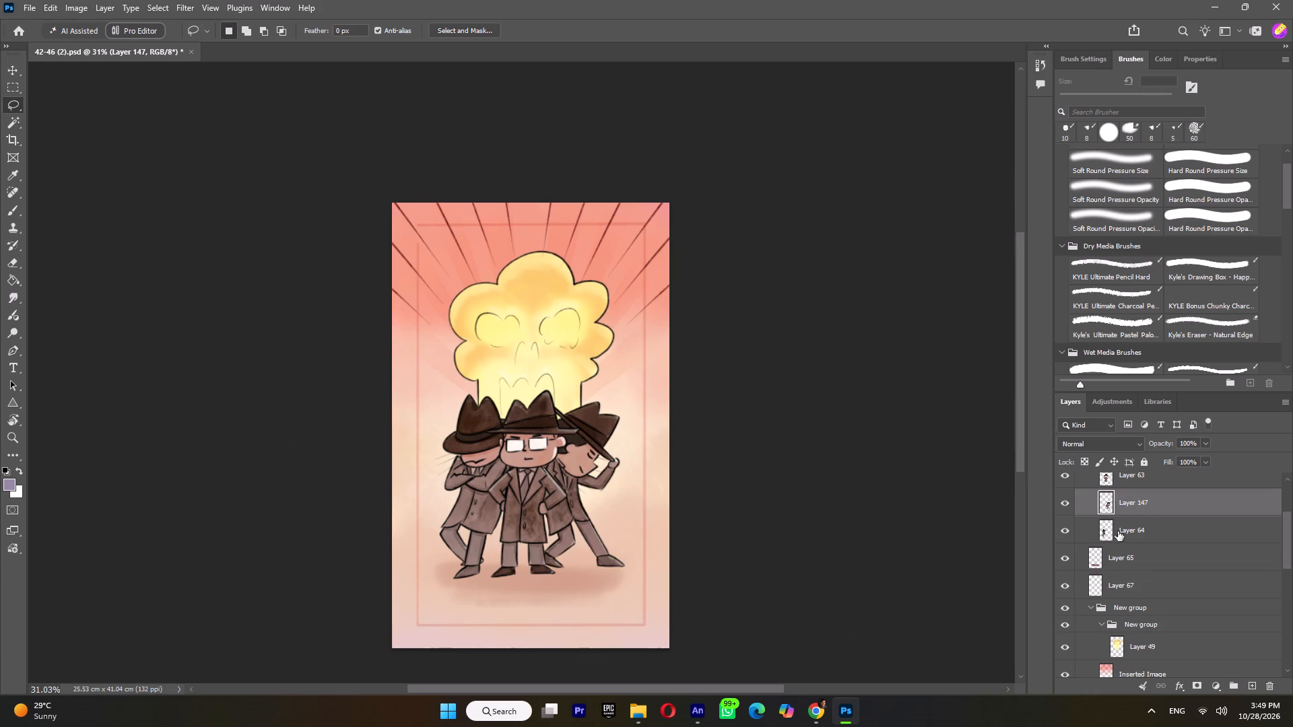
Identify the central figure's Layer 63 by toggling its visibility and duplicate it within the same document.
left_click(1144, 481)
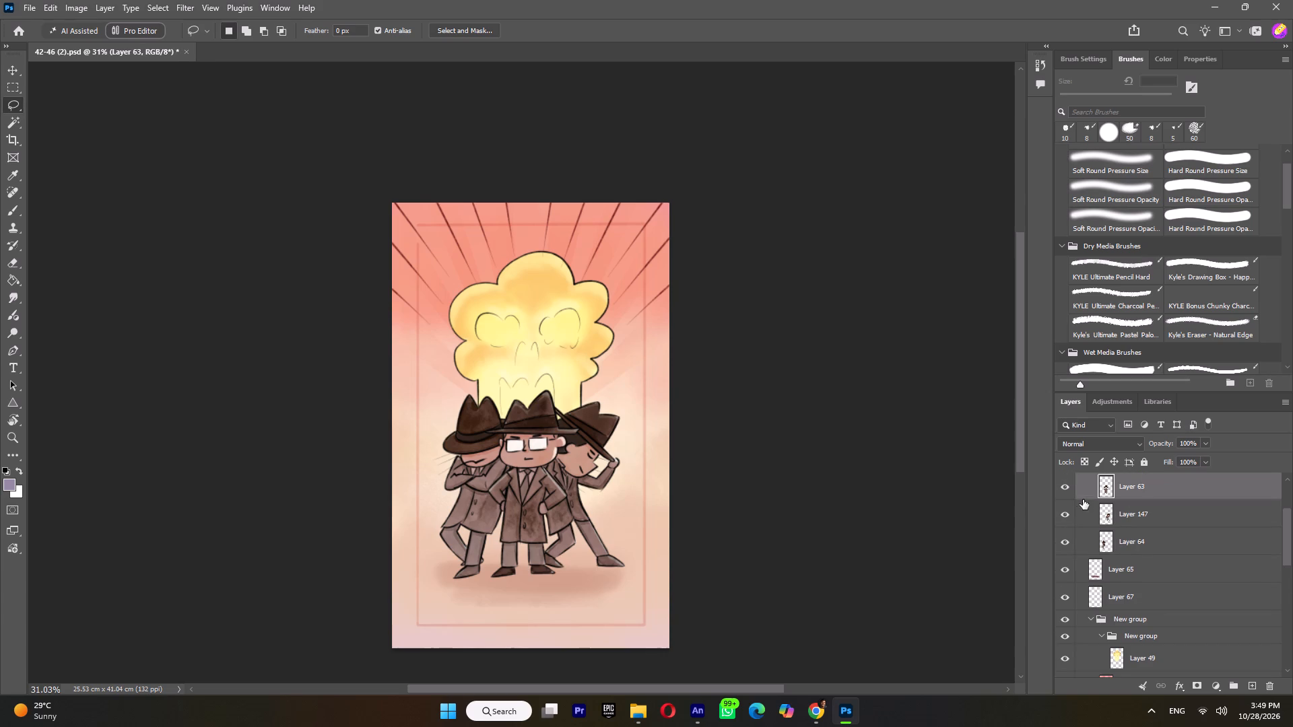
left_click(1063, 483)
left_click(1062, 484)
right_click(1146, 487)
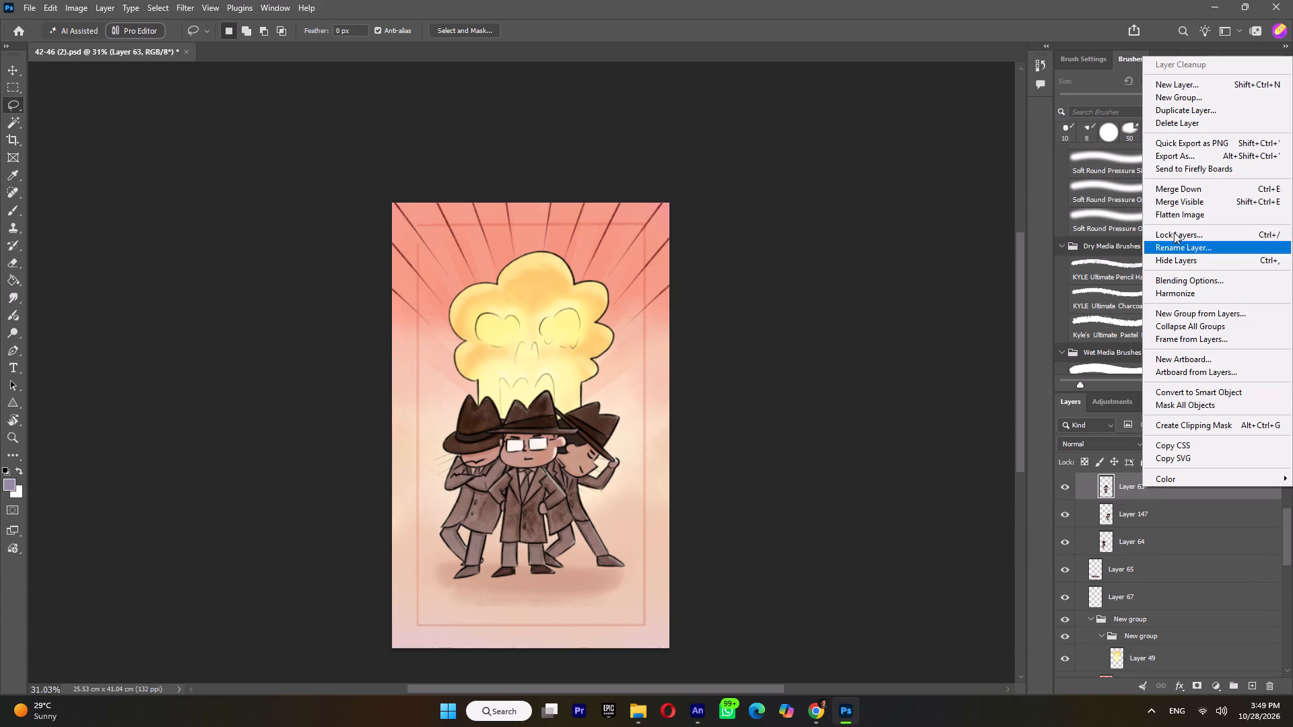
left_click(1187, 108)
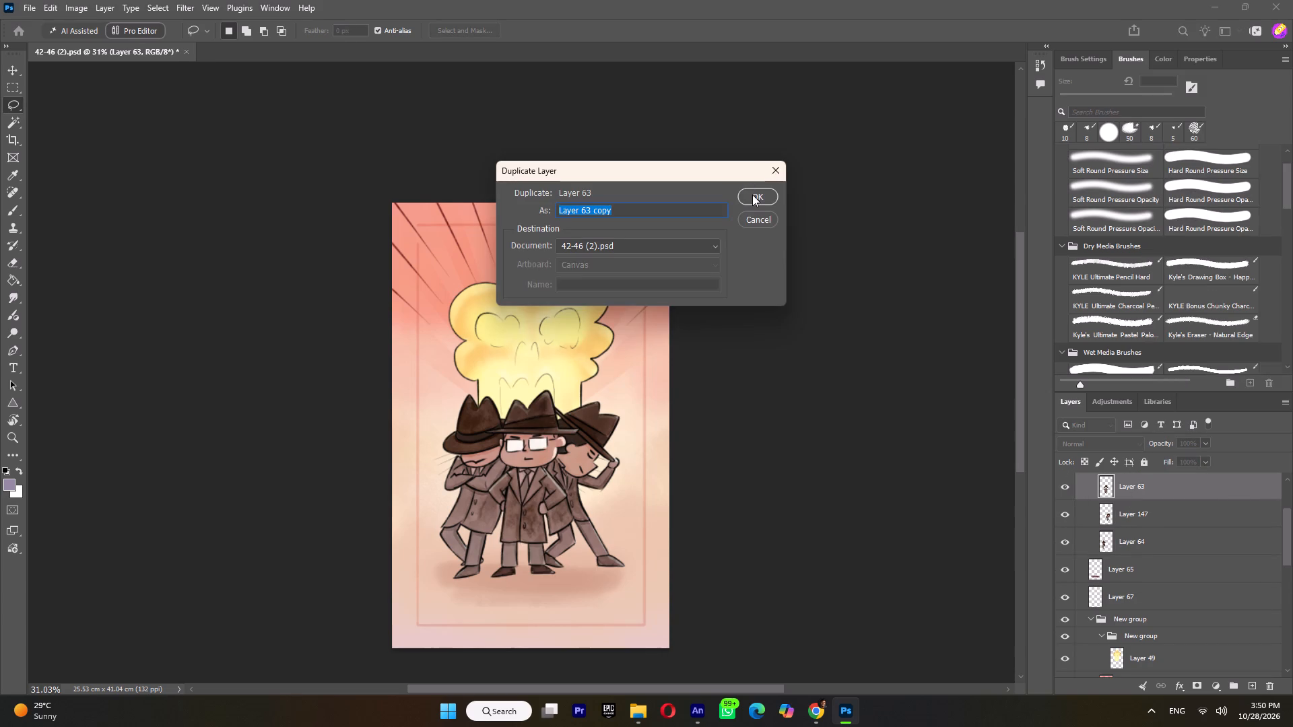
left_click(752, 195)
Start a Puppet Warp on the duplicated central figure and pin the heel and toe of both shoes.
left_click(46, 9)
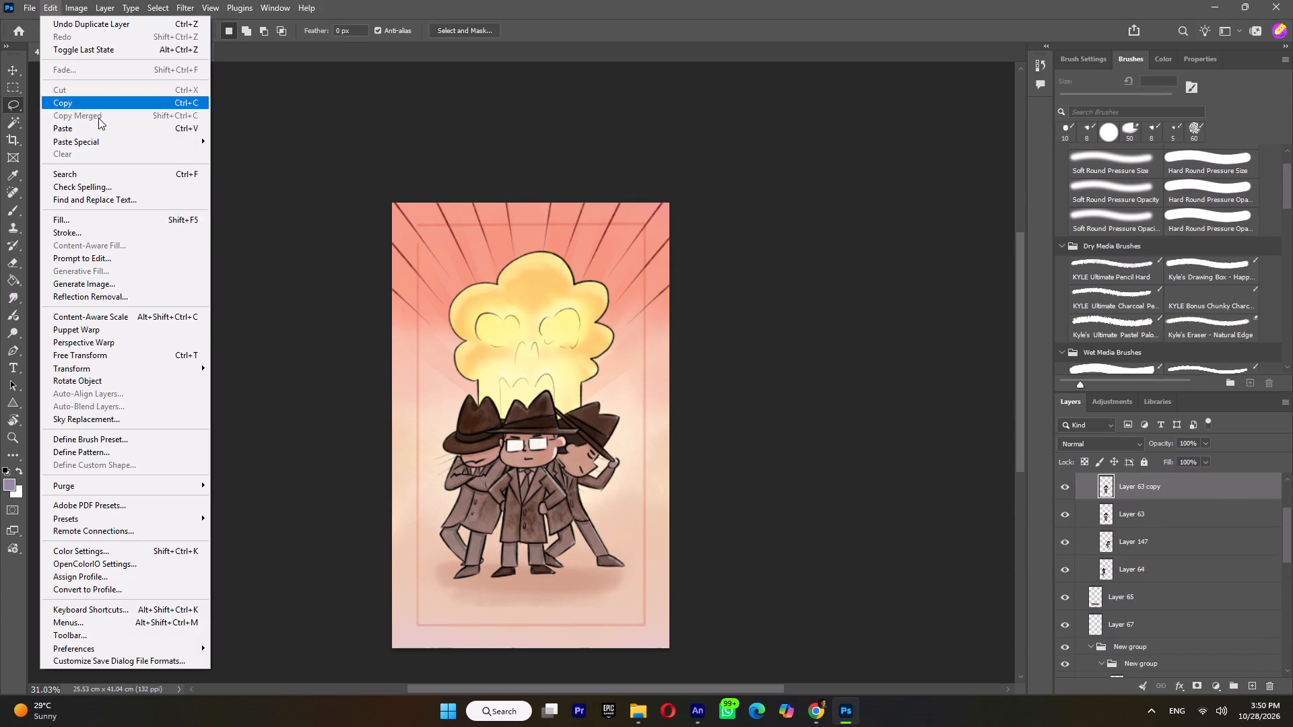
left_click(108, 331)
scroll(348, 562, "up", 4, "alt")
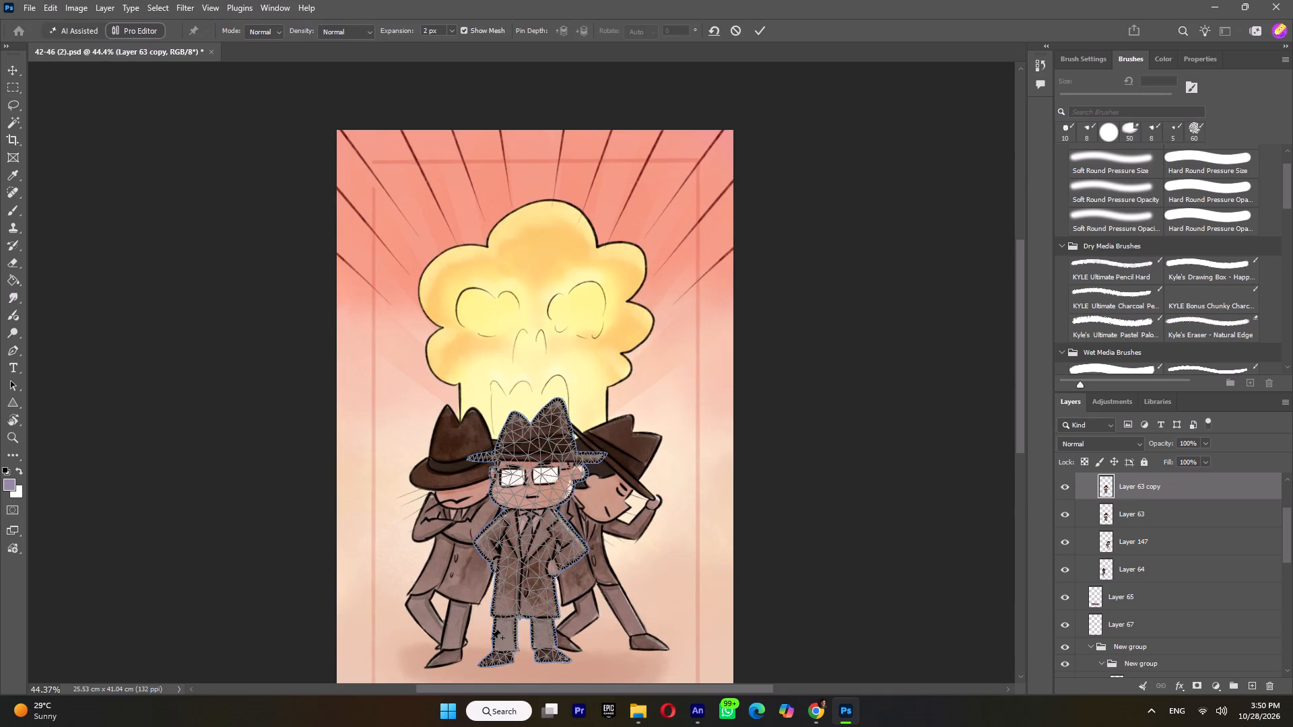
scroll(491, 639, "up", 5, "alt")
key("space")
key("space")
key("space")
key("space")
key("space")
key("space")
key("space")
key("space")
key("space")
left_click_drag(583, 518, 608, 261)
key("space")
key("space")
key("space")
key("space")
key("space")
key("space")
key("space")
key("space")
key("space")
key("space")
key("space")
left_click_drag(543, 464, 576, 243)
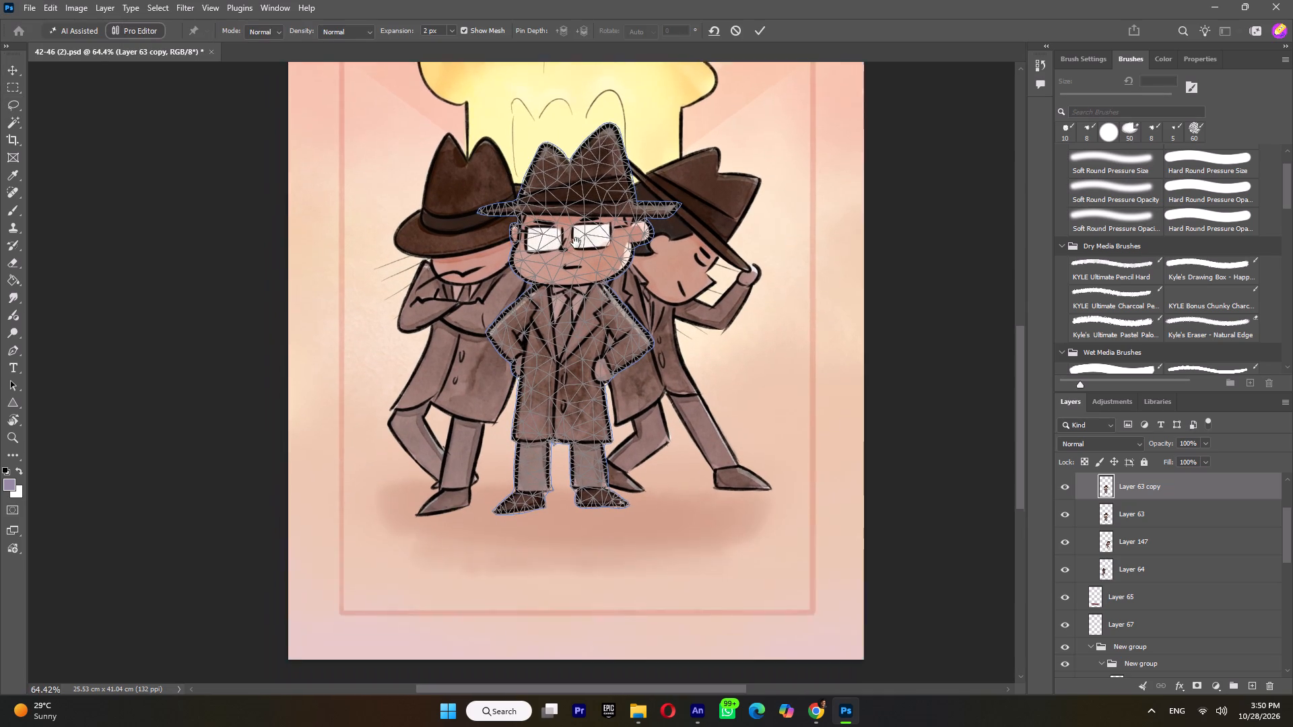
left_click_drag(576, 243, 577, 238)
key("space")
key("space")
key("space")
key("space")
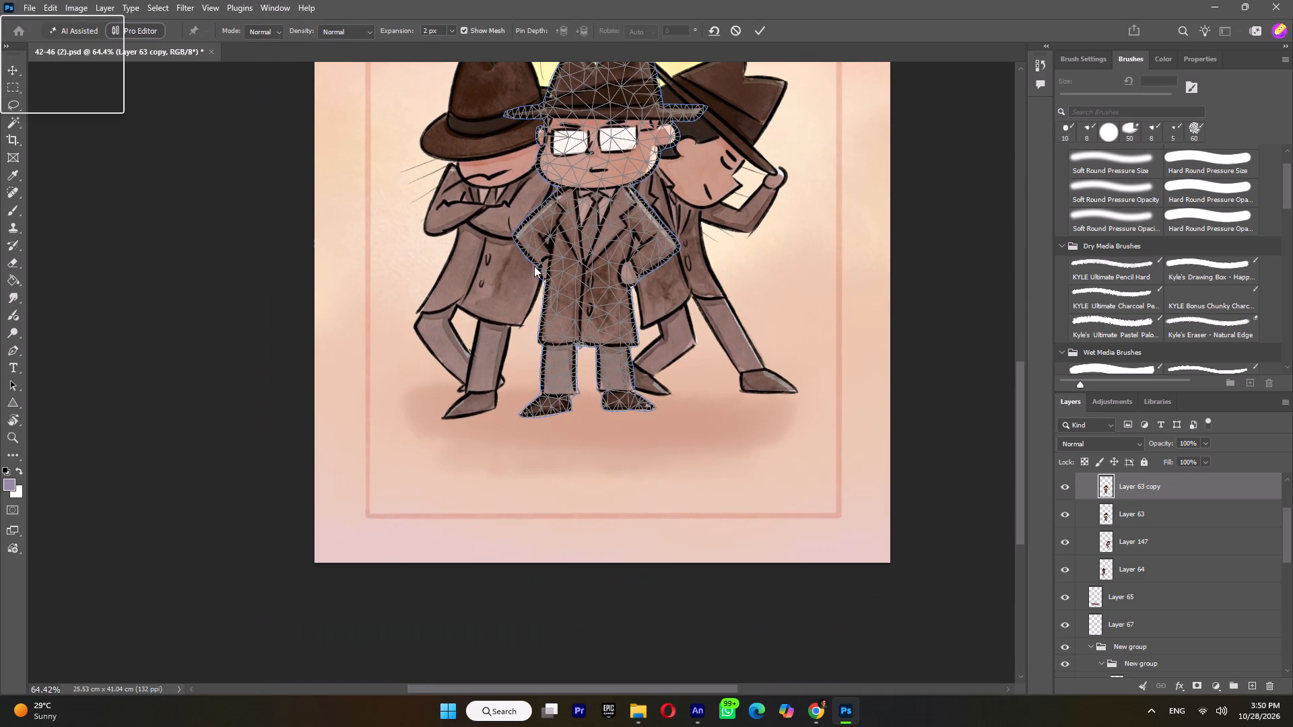
left_click(265, 251)
key("space")
key("space")
key("space")
key("space")
key("space")
key("space")
key("space")
key("space")
key("space")
key("space")
key("space")
key("space")
key("space")
key("space")
key("space")
key("space")
key("space")
key("space")
key("space")
key("space")
left_click_drag(569, 238, 570, 298)
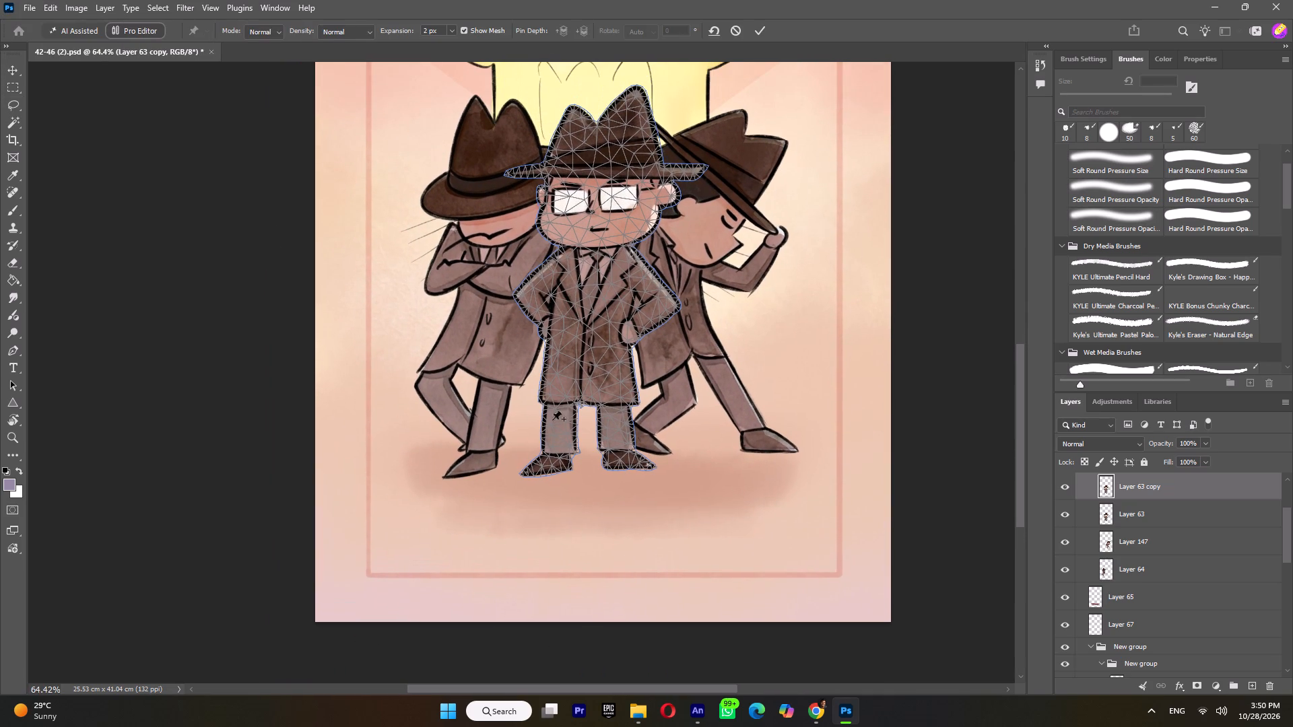
left_click(531, 475)
left_click(559, 473)
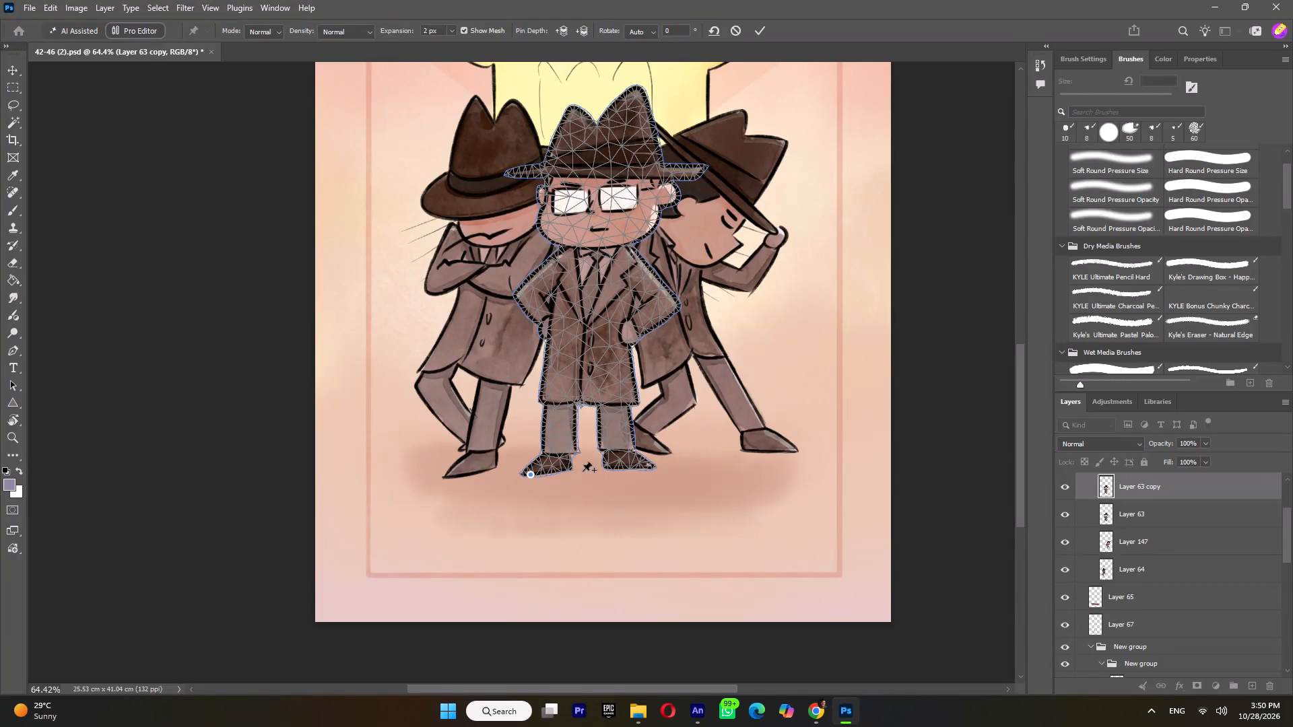
left_click(558, 467)
left_click(609, 464)
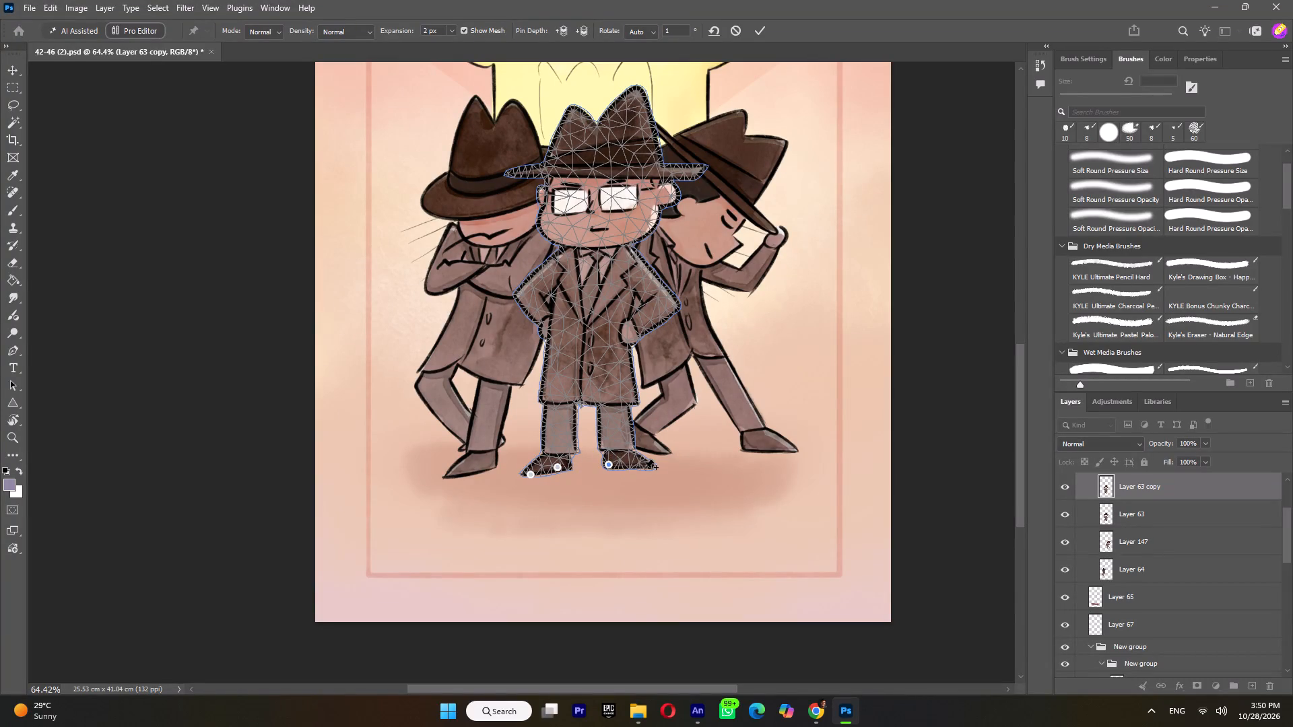
left_click(644, 469)
Add warp pins to the central figure's mid-coat, neck, face, both shoulders and the coat beside each hand.
left_click(587, 341)
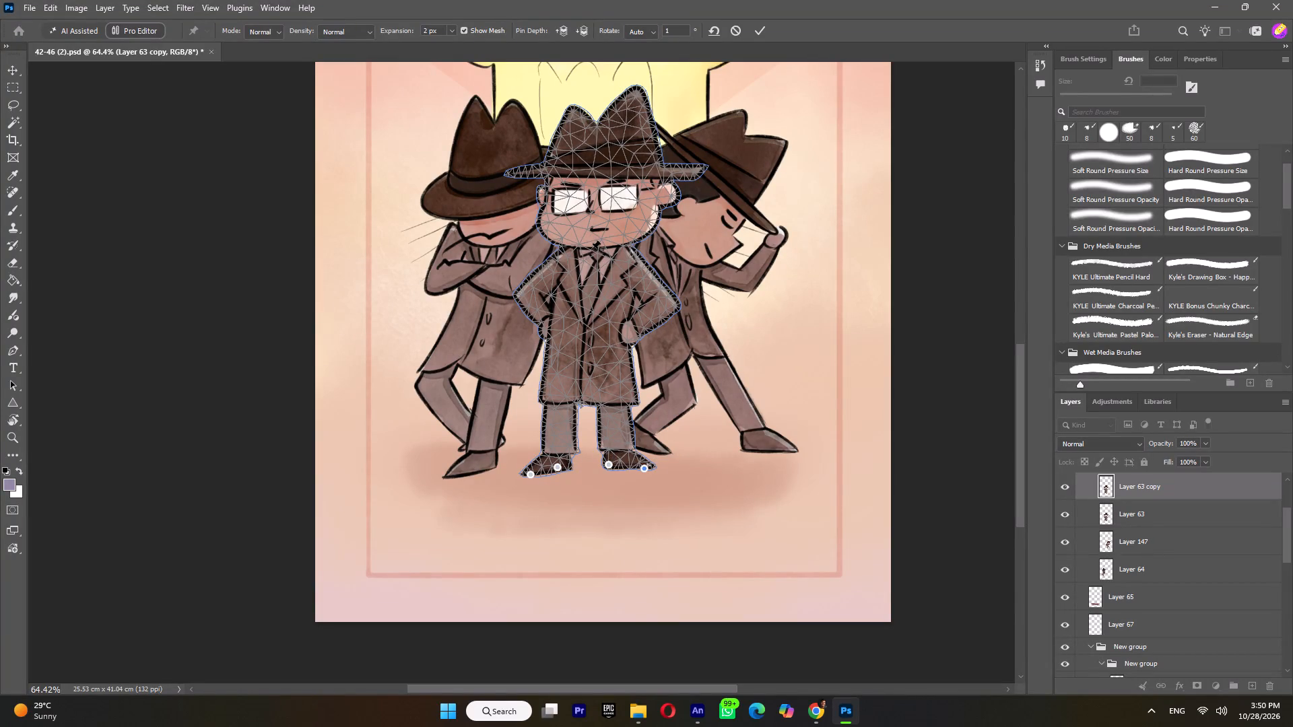
left_click(591, 249)
left_click(593, 188)
scroll(604, 135, "up", 7, "alt")
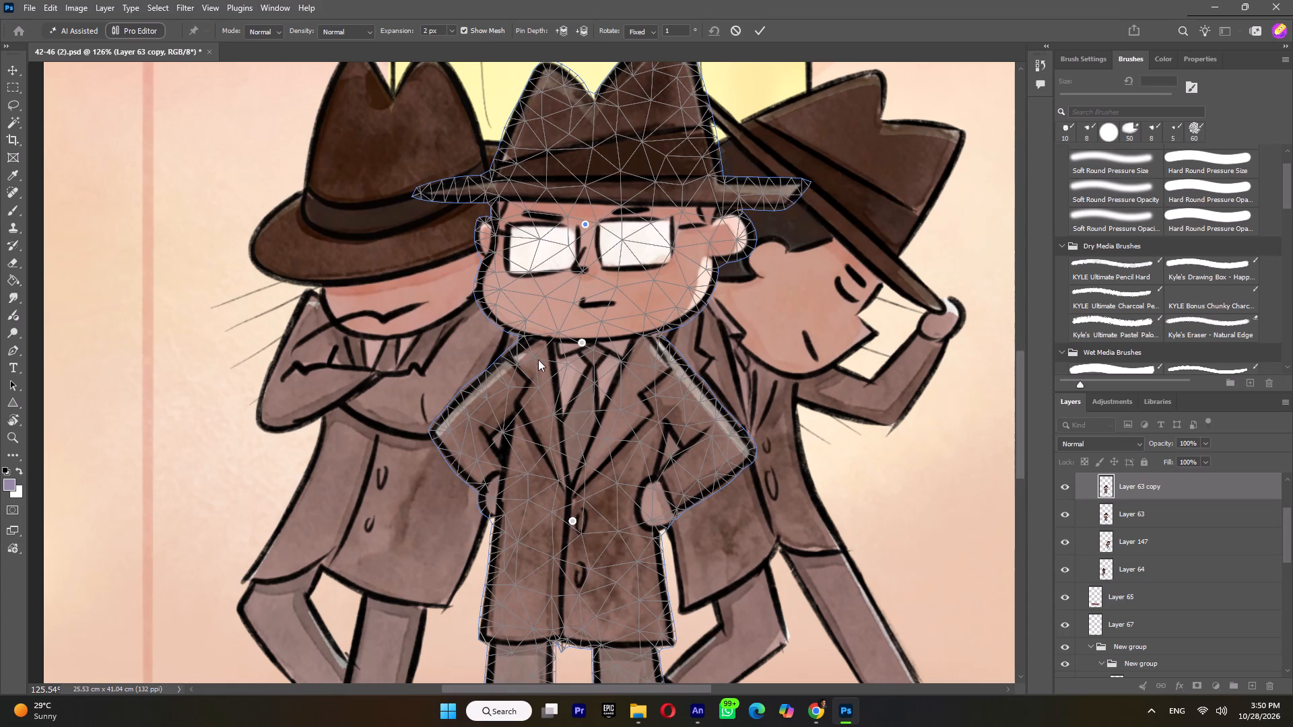
left_click(529, 351)
left_click(640, 353)
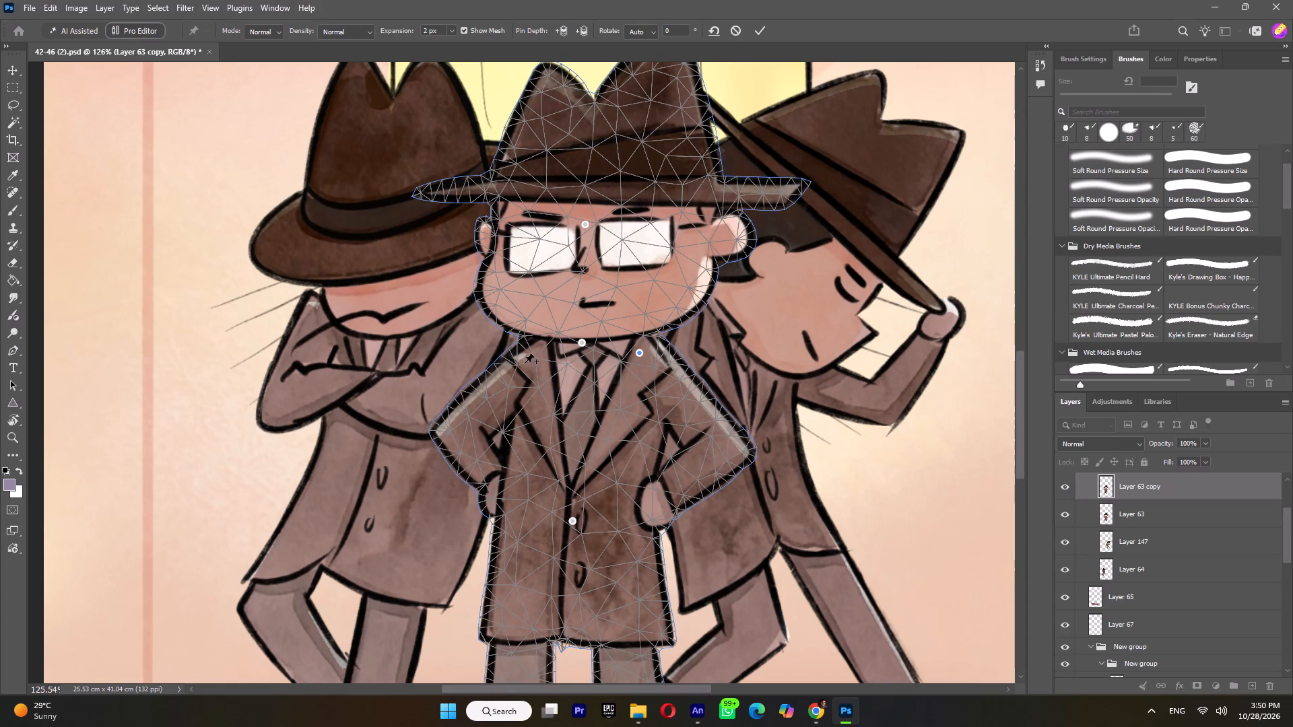
left_click(524, 363)
left_click(515, 505)
left_click(638, 510)
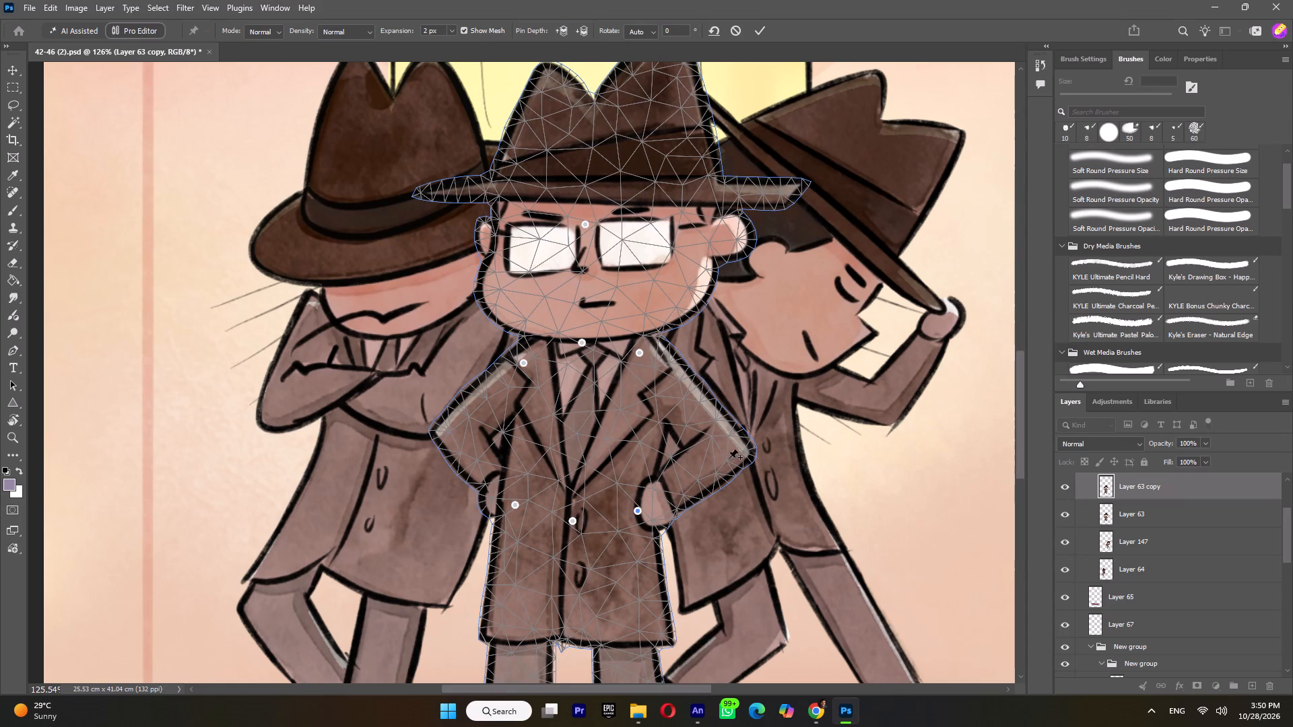
Pin both elbows, nudge the elbows and shoulders slightly up and the head slightly down, and apply the Puppet Warp.
left_click(729, 458)
left_click(730, 456)
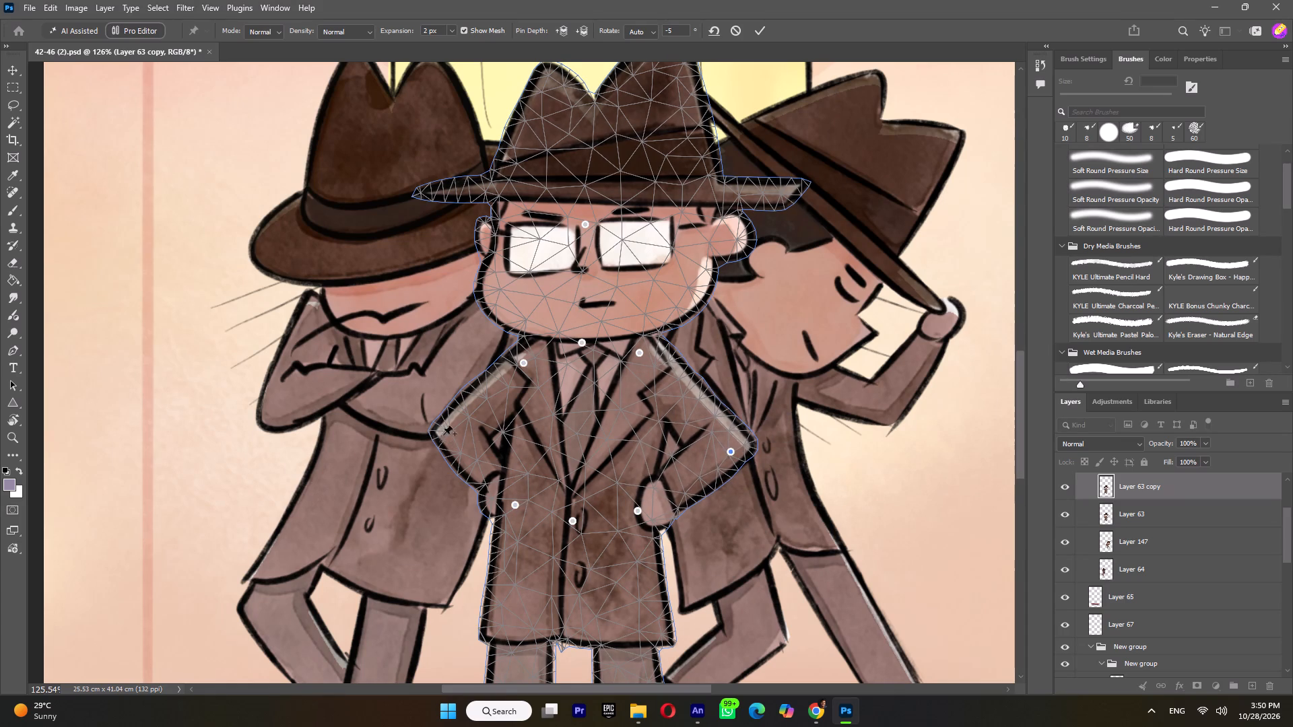
left_click(445, 432)
left_click(445, 432)
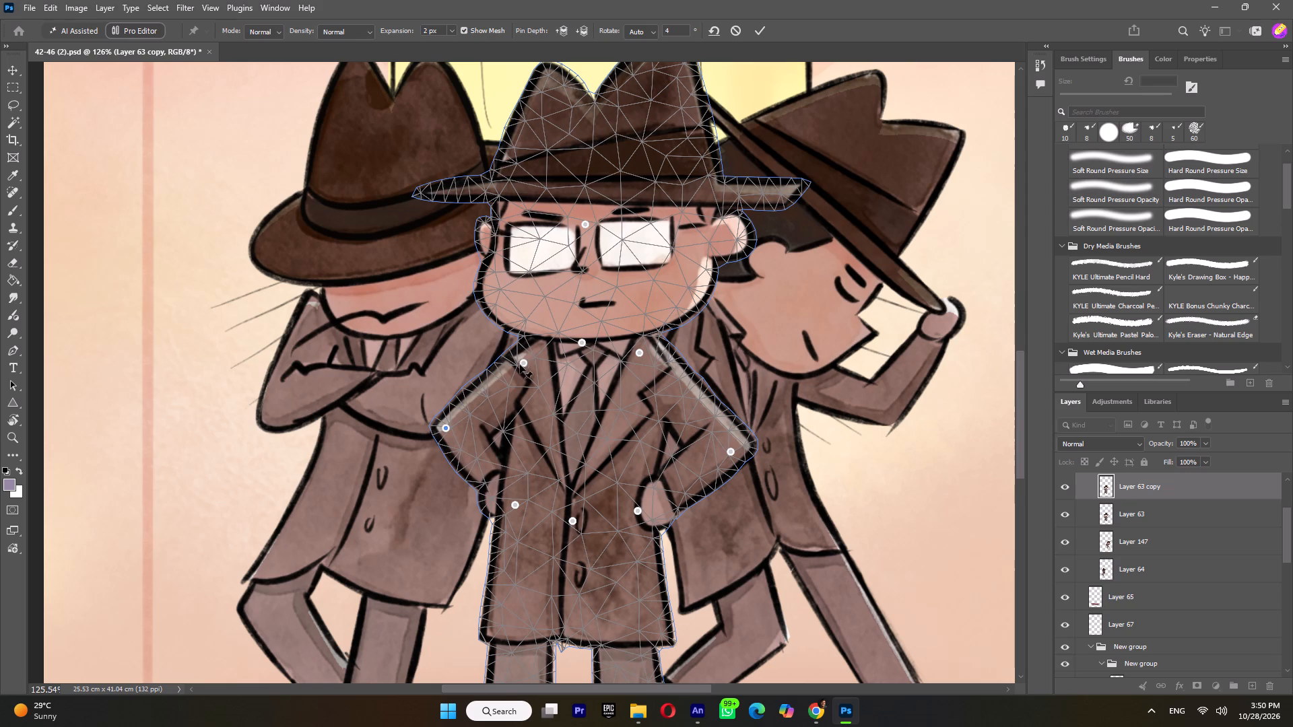
left_click(522, 363)
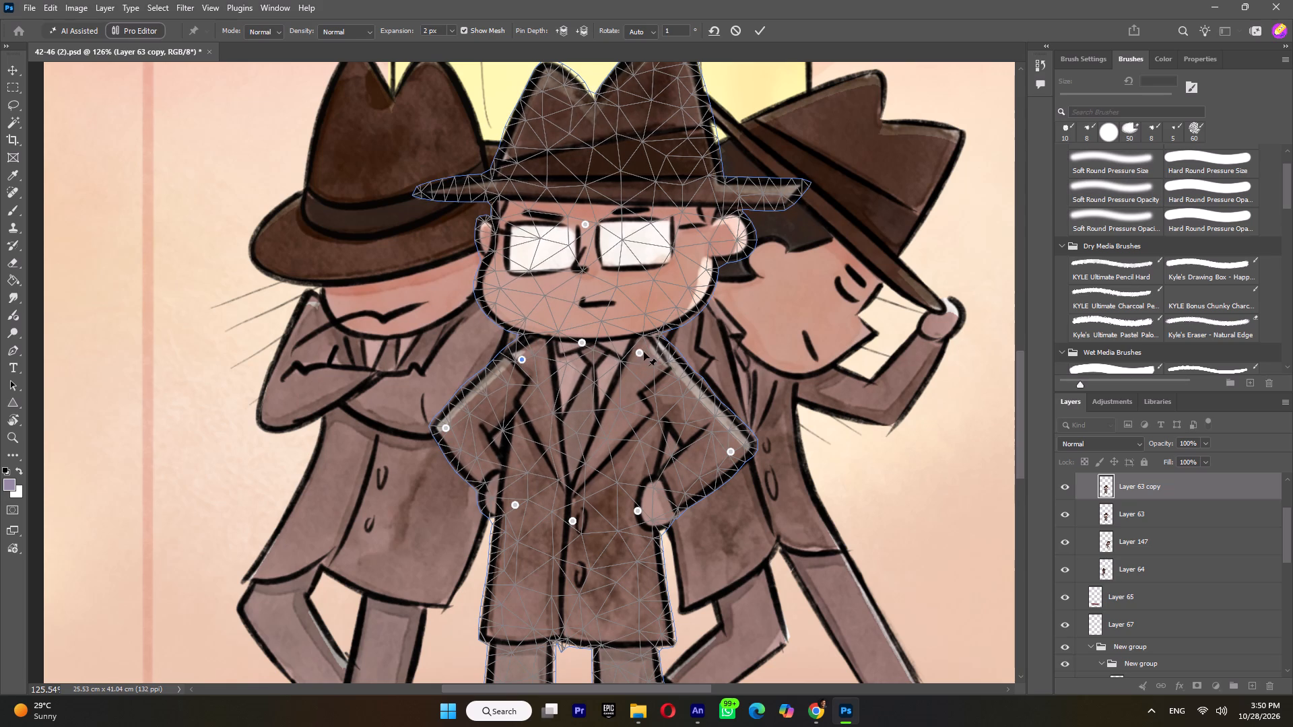
left_click(640, 355)
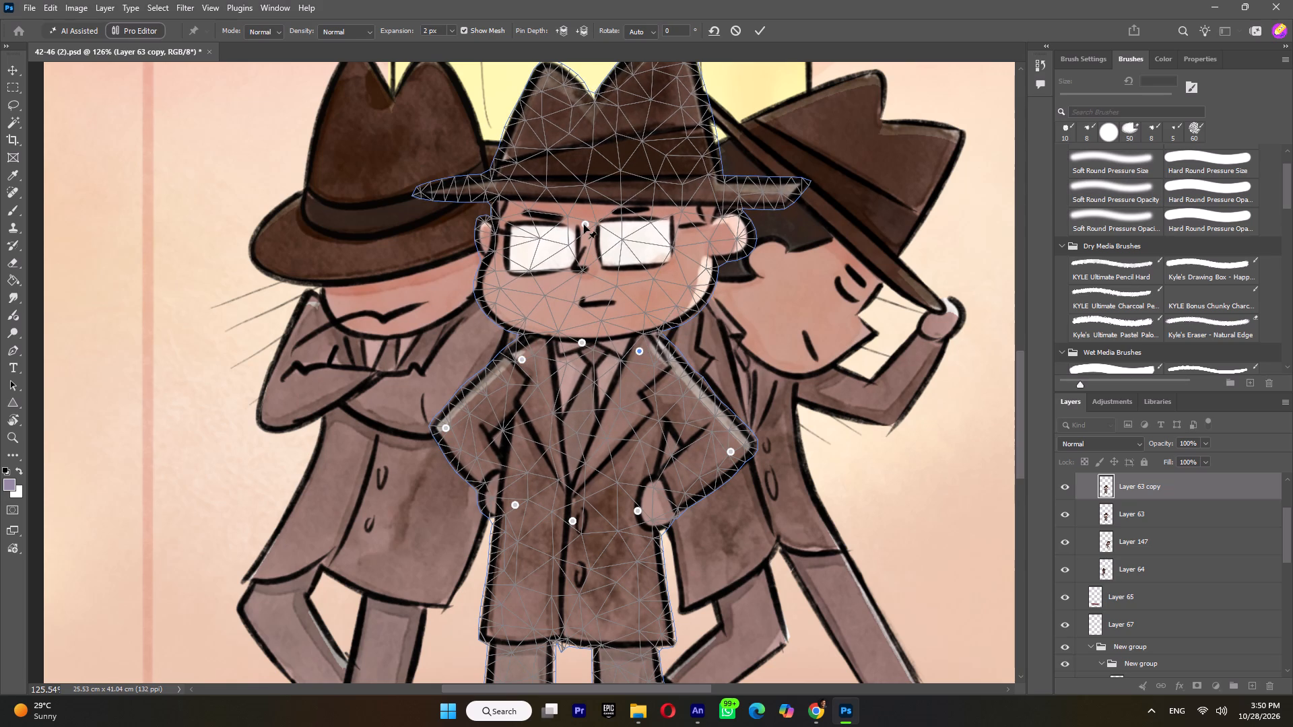
left_click_drag(584, 225, 584, 235)
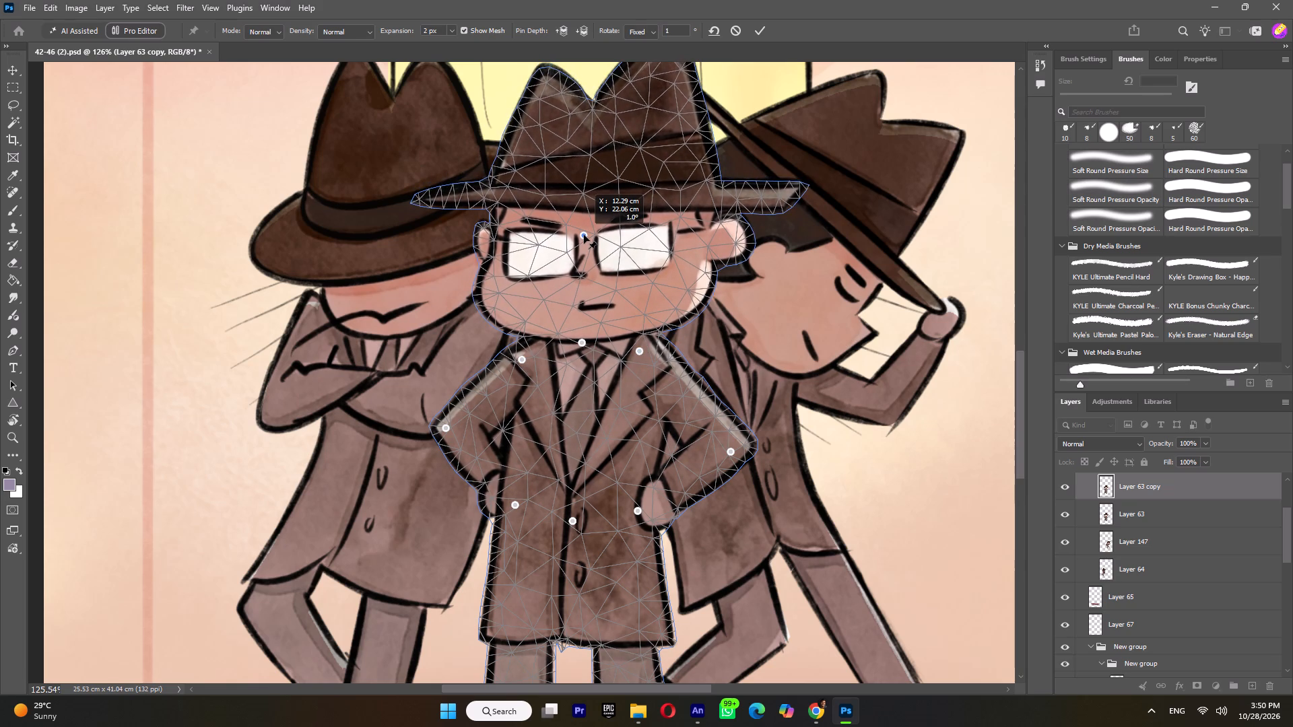
left_click_drag(584, 235, 583, 232)
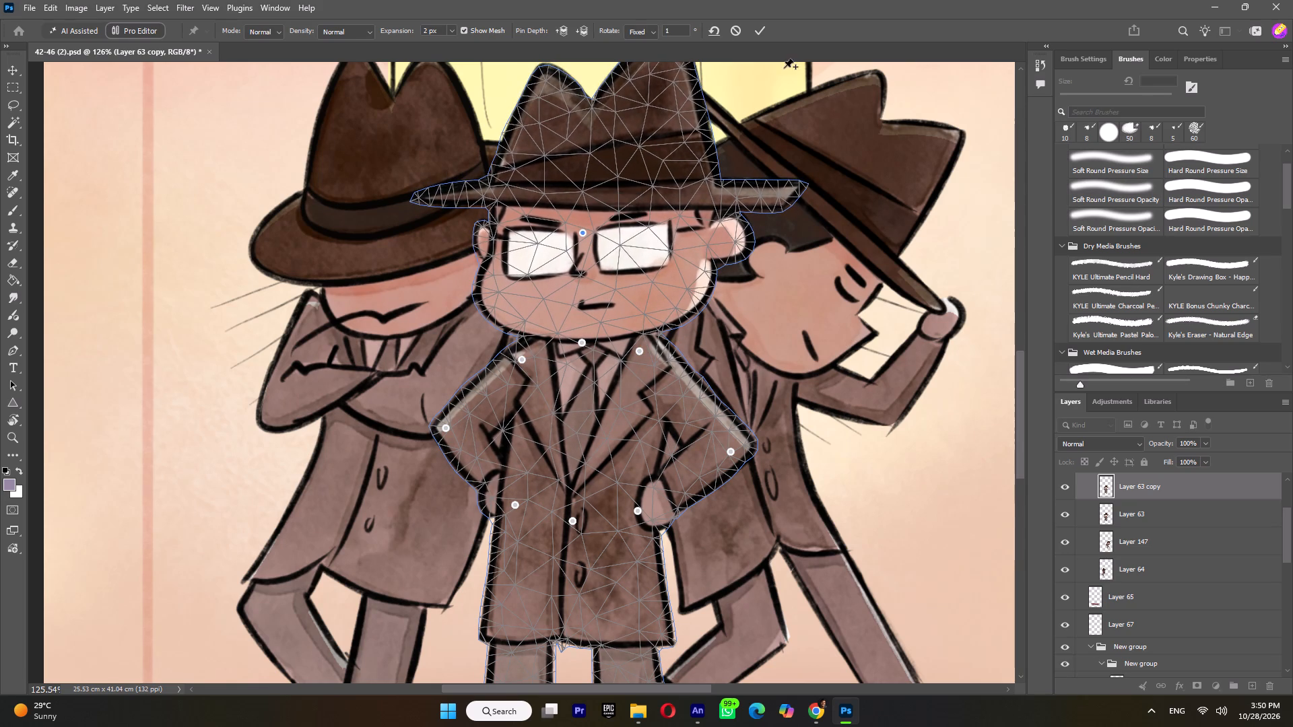
left_click(761, 30)
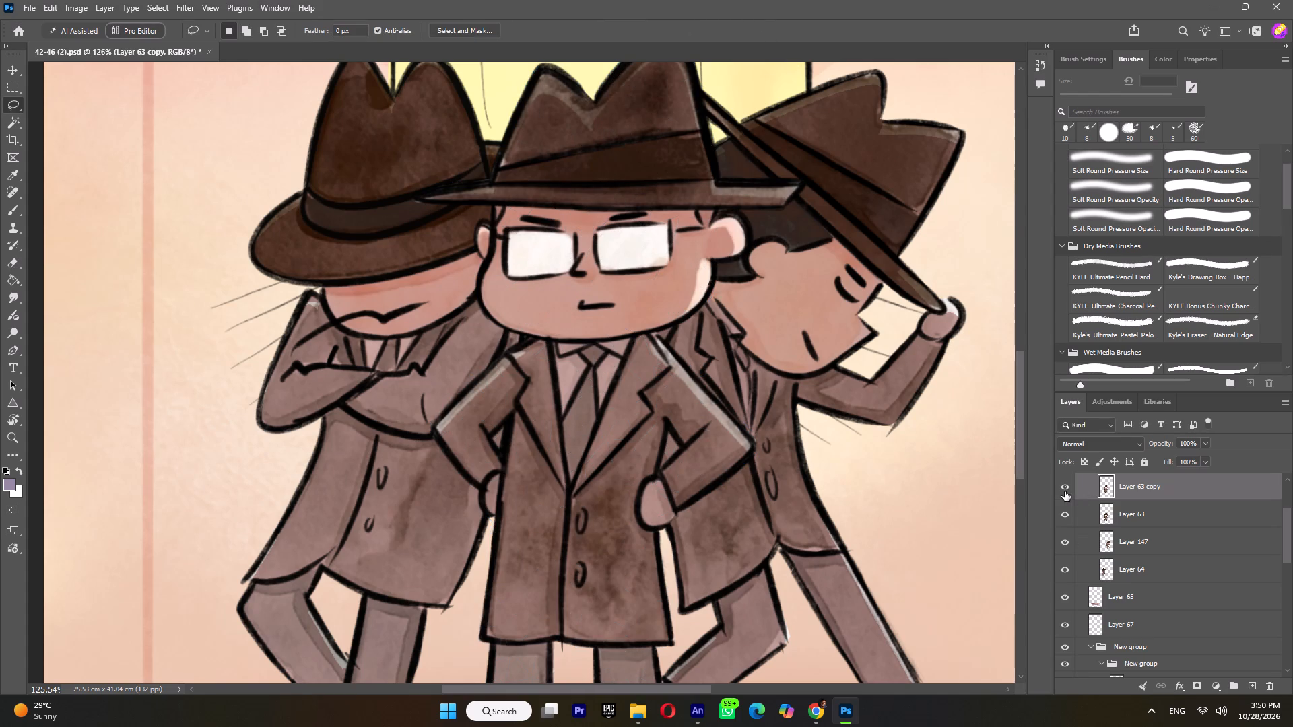
Toggle Layer 63 copy to compare its warped pose with the original, leaving the copy hidden.
left_click(1065, 491)
left_click(1065, 489)
left_click(1065, 489)
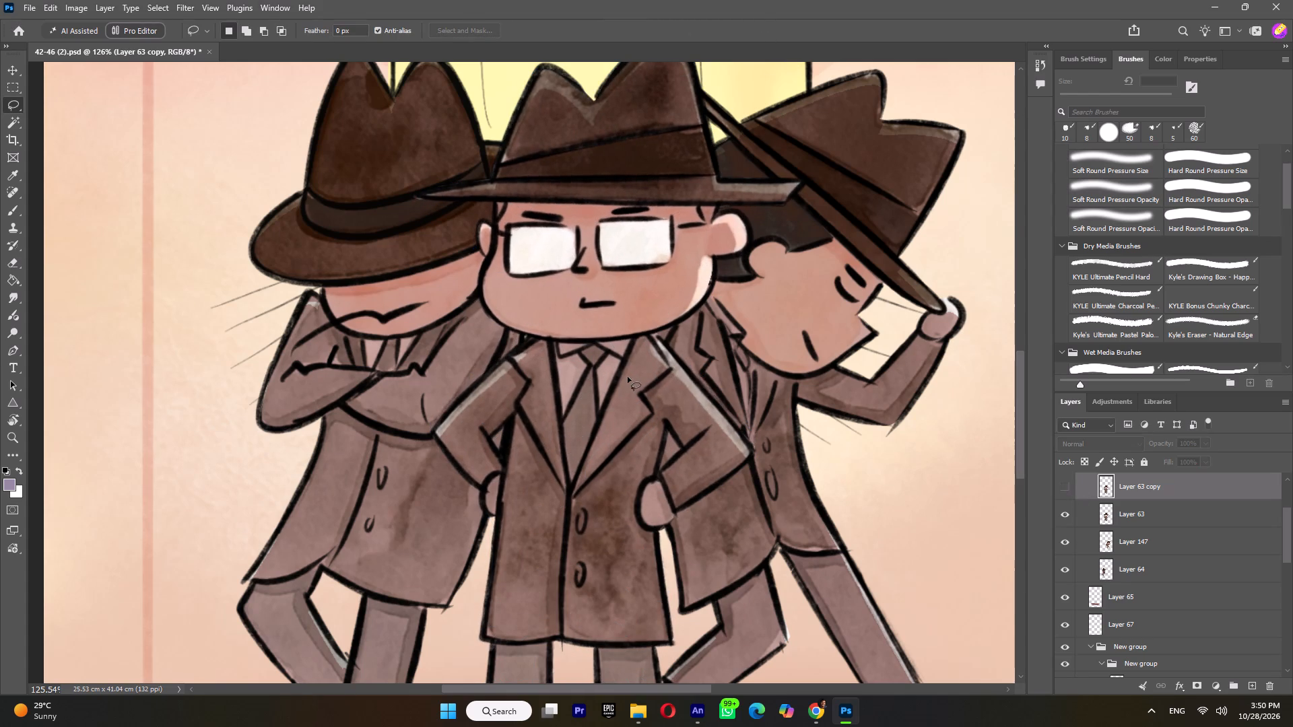
Identify the right-hand figure's Layer 147 by toggling its visibility and duplicate it within the same document.
scroll(628, 377, "down", 3, "alt")
left_click(1155, 539)
left_click(1064, 541)
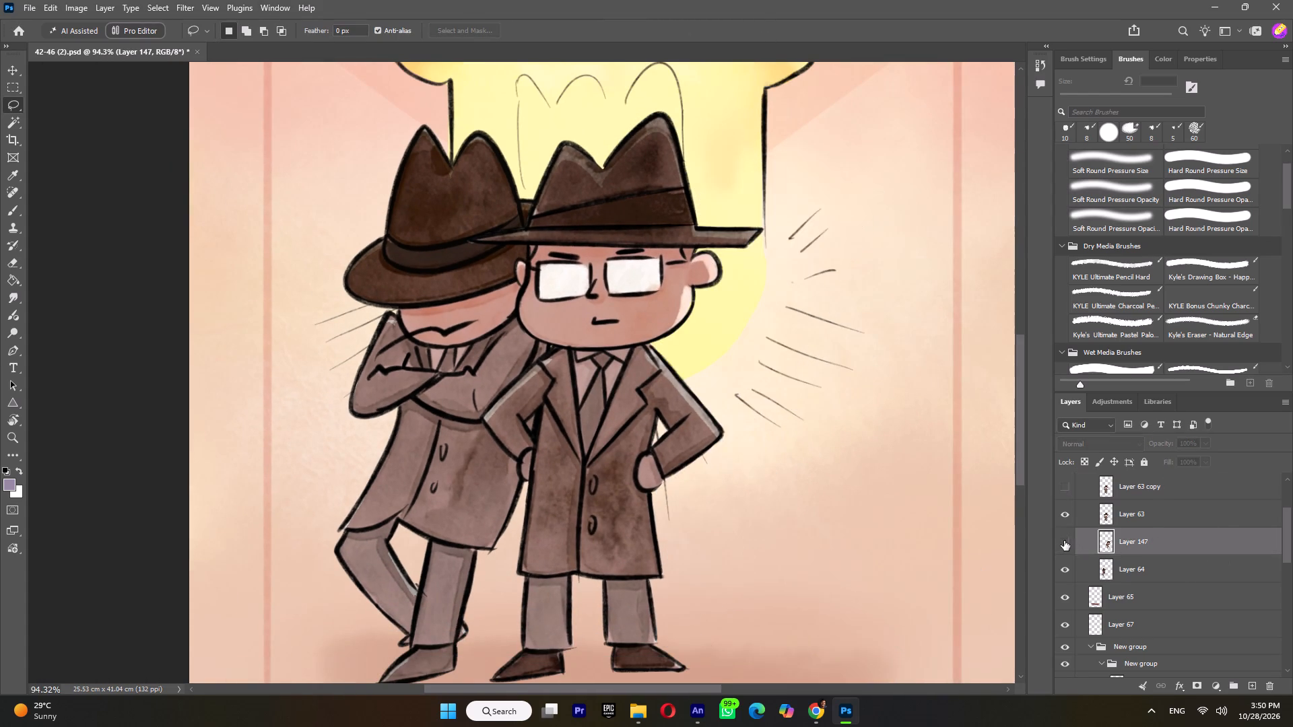
left_click(1064, 541)
right_click(1156, 546)
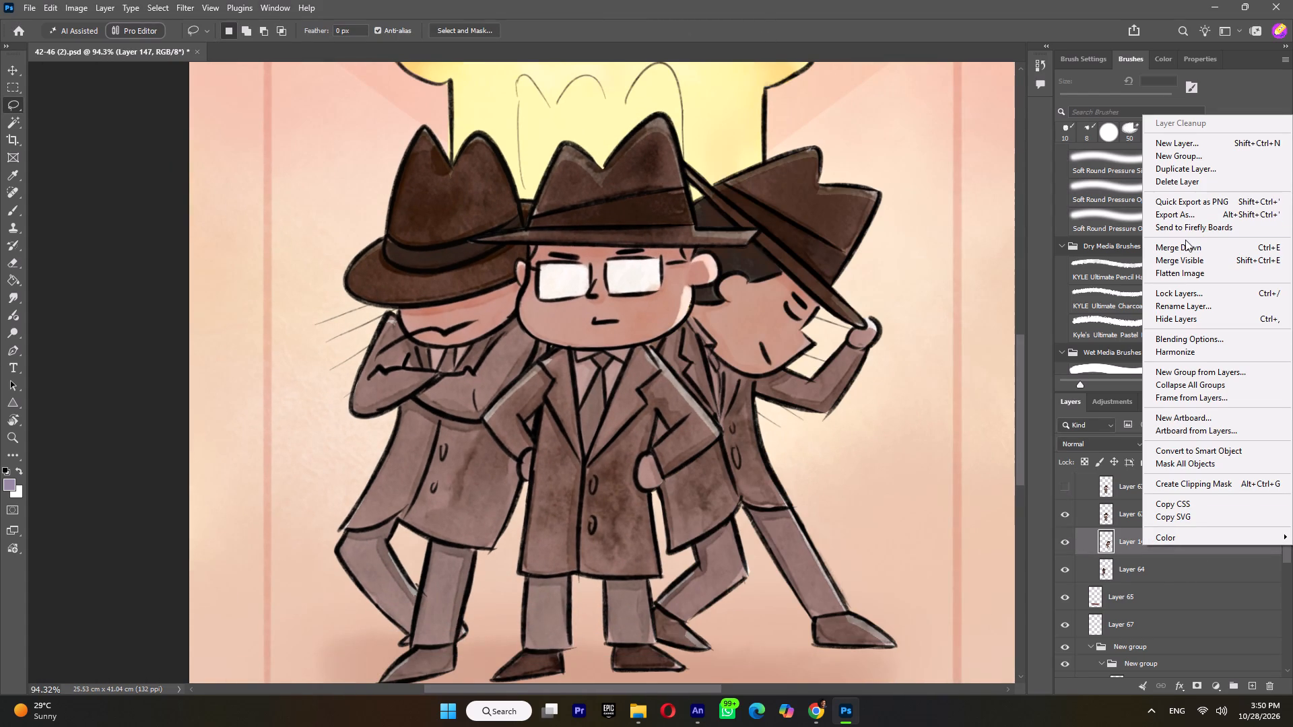
left_click(1186, 173)
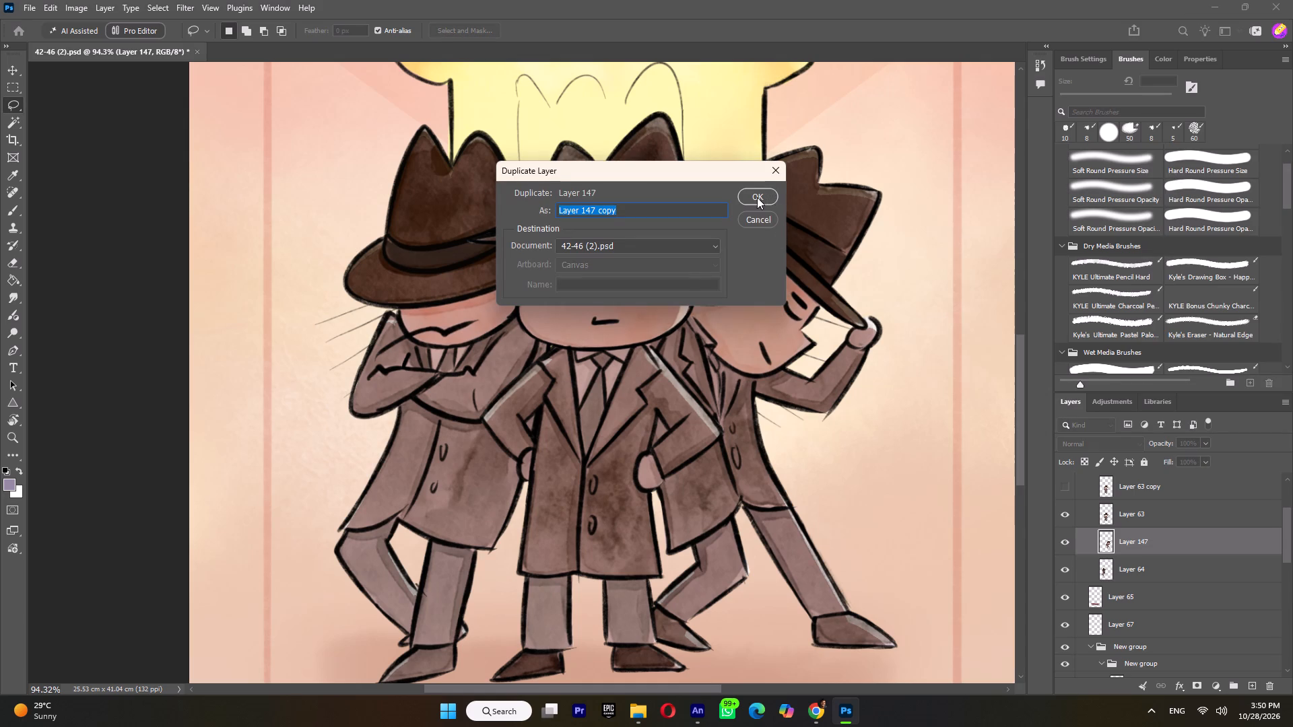
left_click(757, 197)
Start a Puppet Warp on the duplicated right-hand figure and pin both shoes, the bent knee, the lower coat and the neck.
left_click(44, 7)
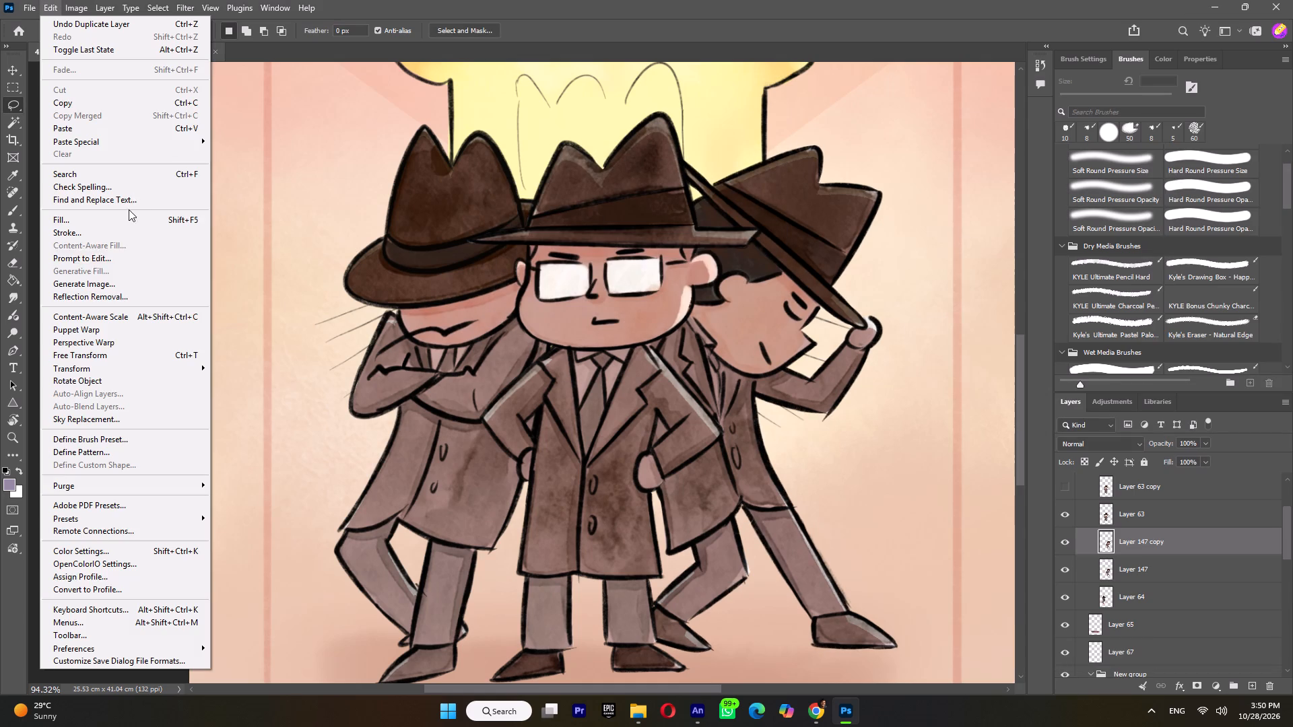
left_click(94, 326)
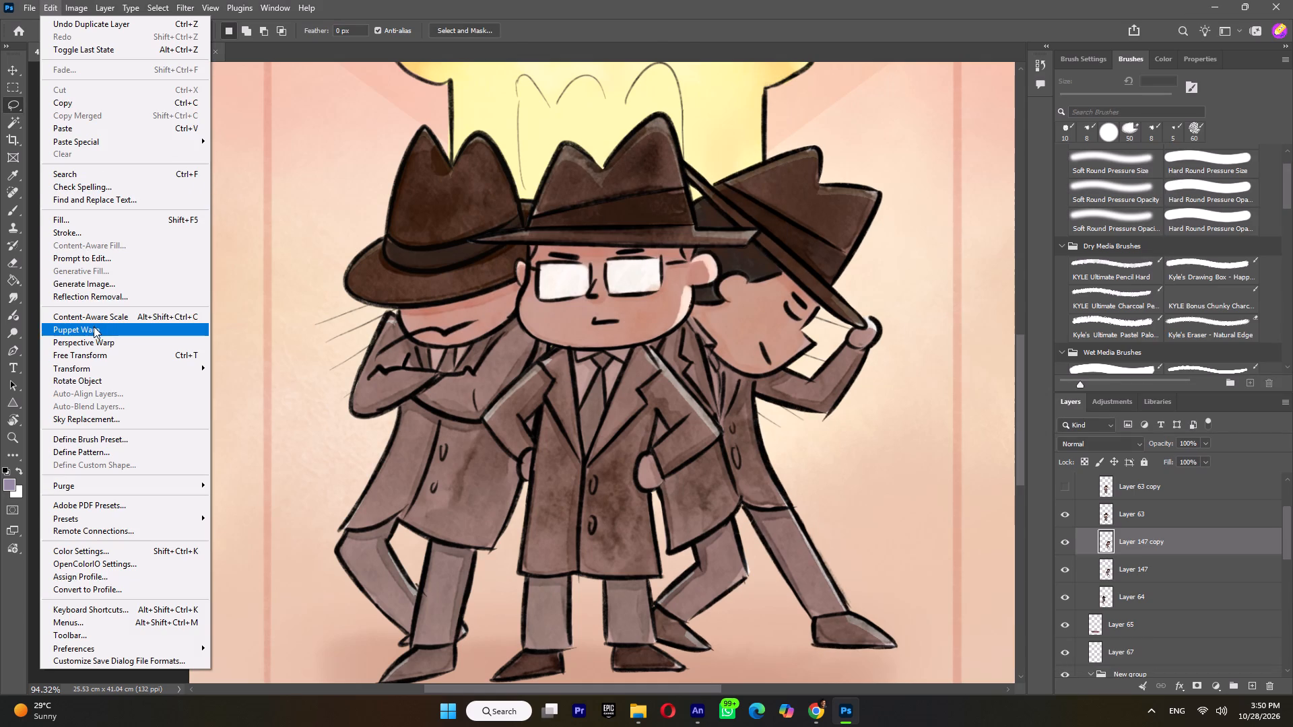
left_click(820, 646)
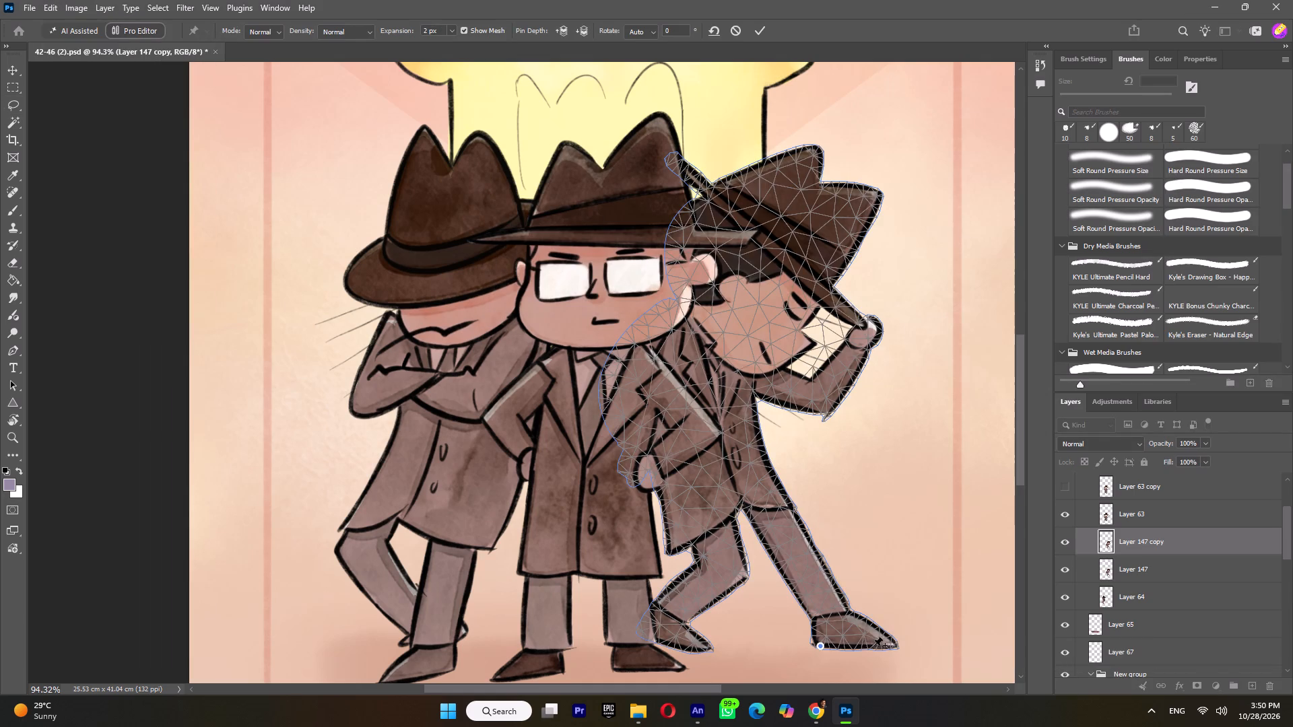
left_click(873, 646)
left_click(692, 648)
left_click(653, 629)
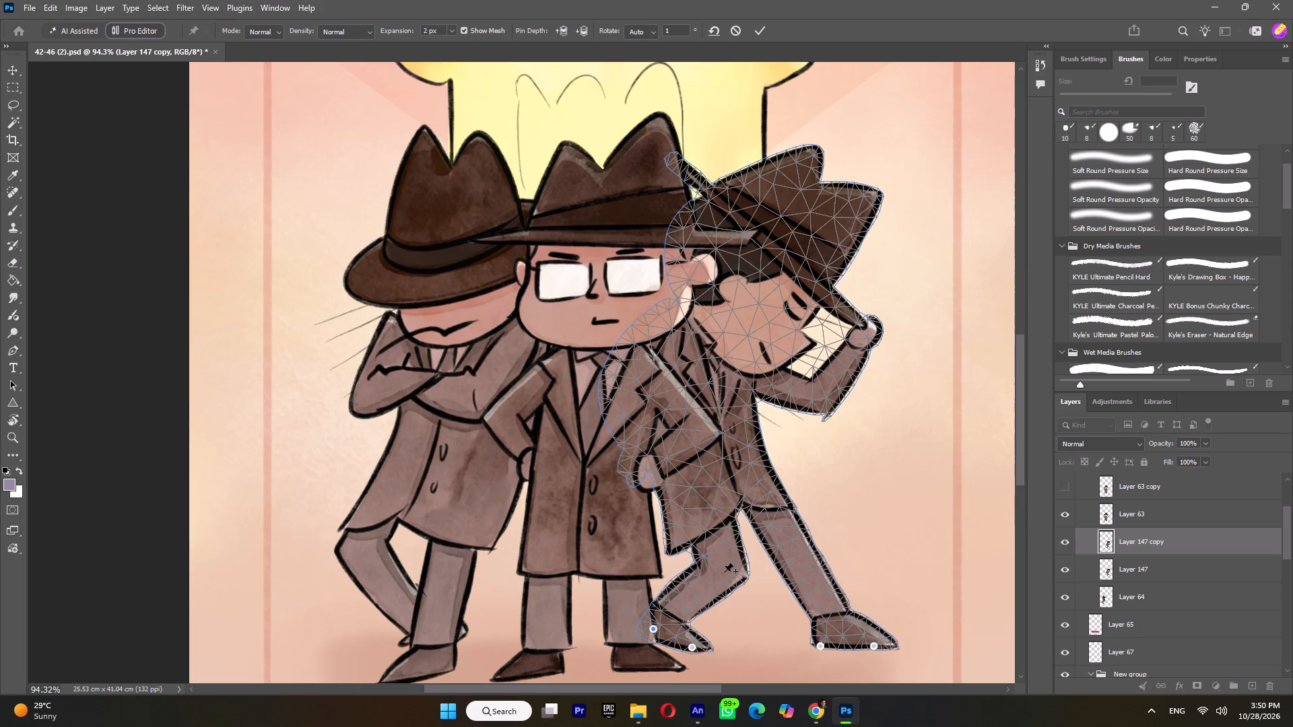
left_click(729, 572)
left_click(750, 469)
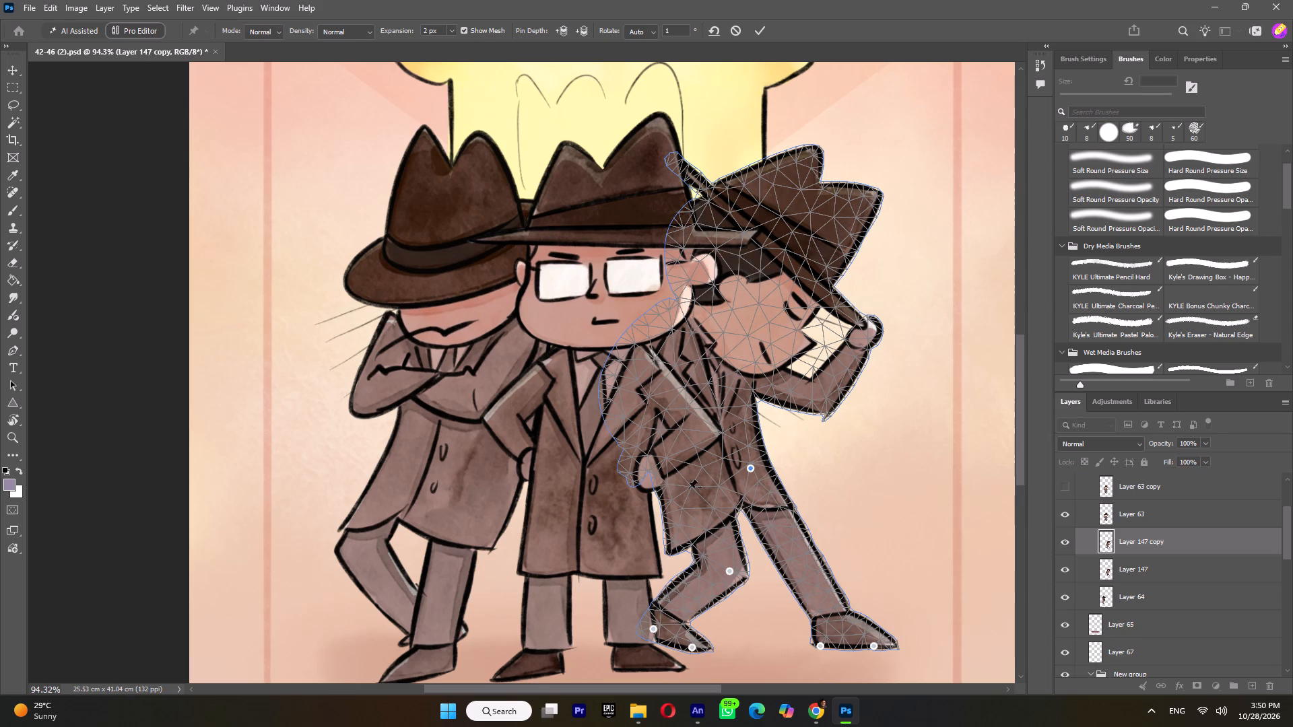
left_click(688, 489)
left_click(708, 337)
Pin the coat front, head, bent elbow and raised hand, nudge the head slightly down and the elbow slightly up, and apply the Puppet Warp.
left_click(709, 427)
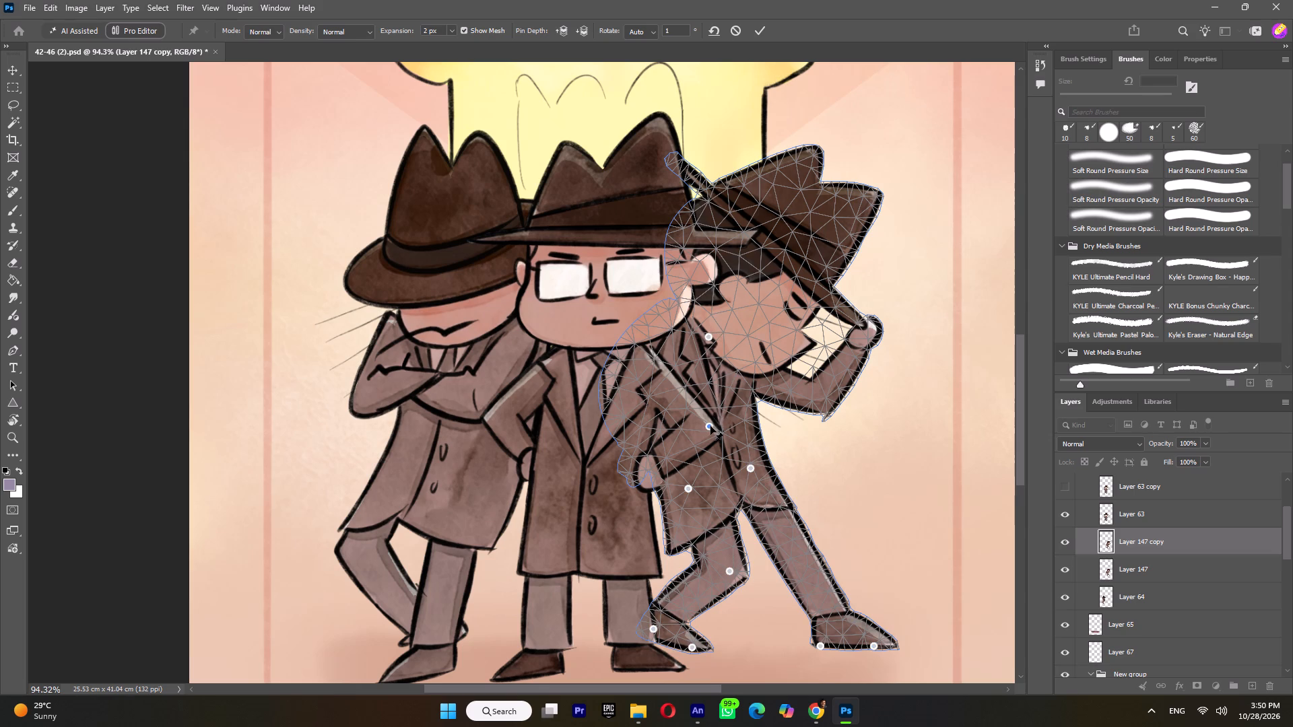
left_click(710, 427)
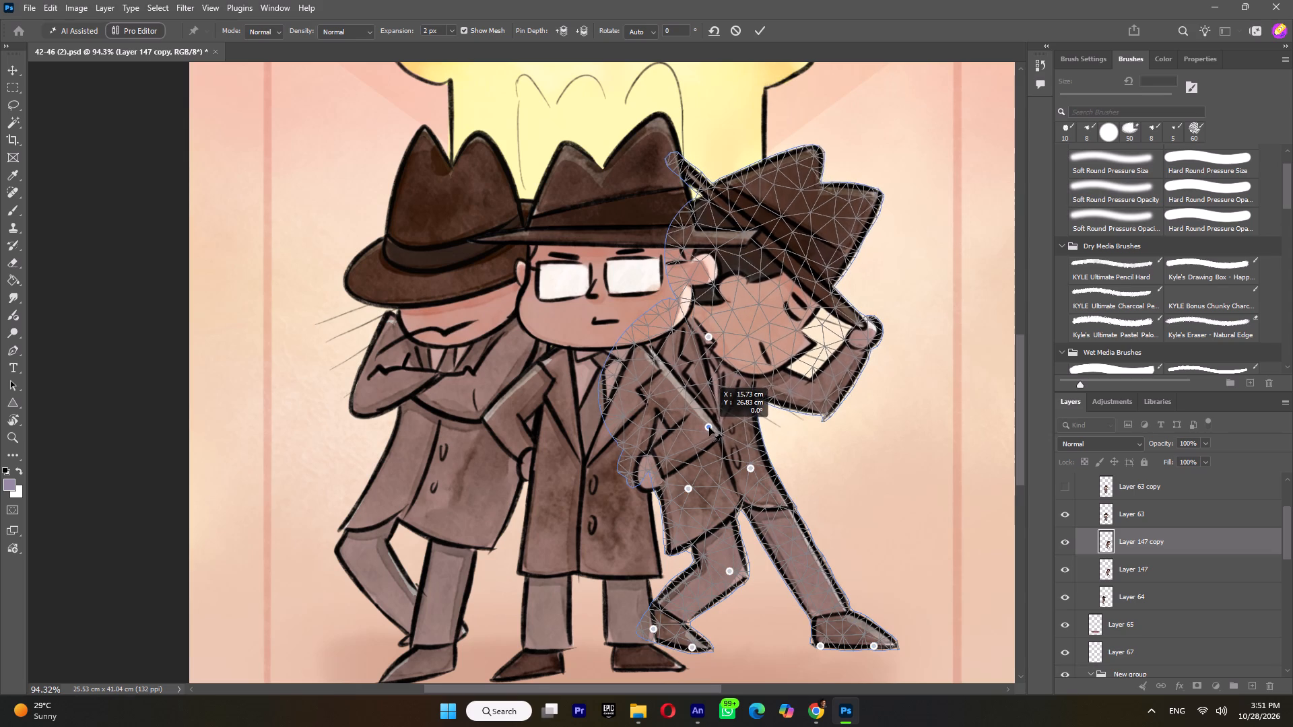
left_click(776, 257)
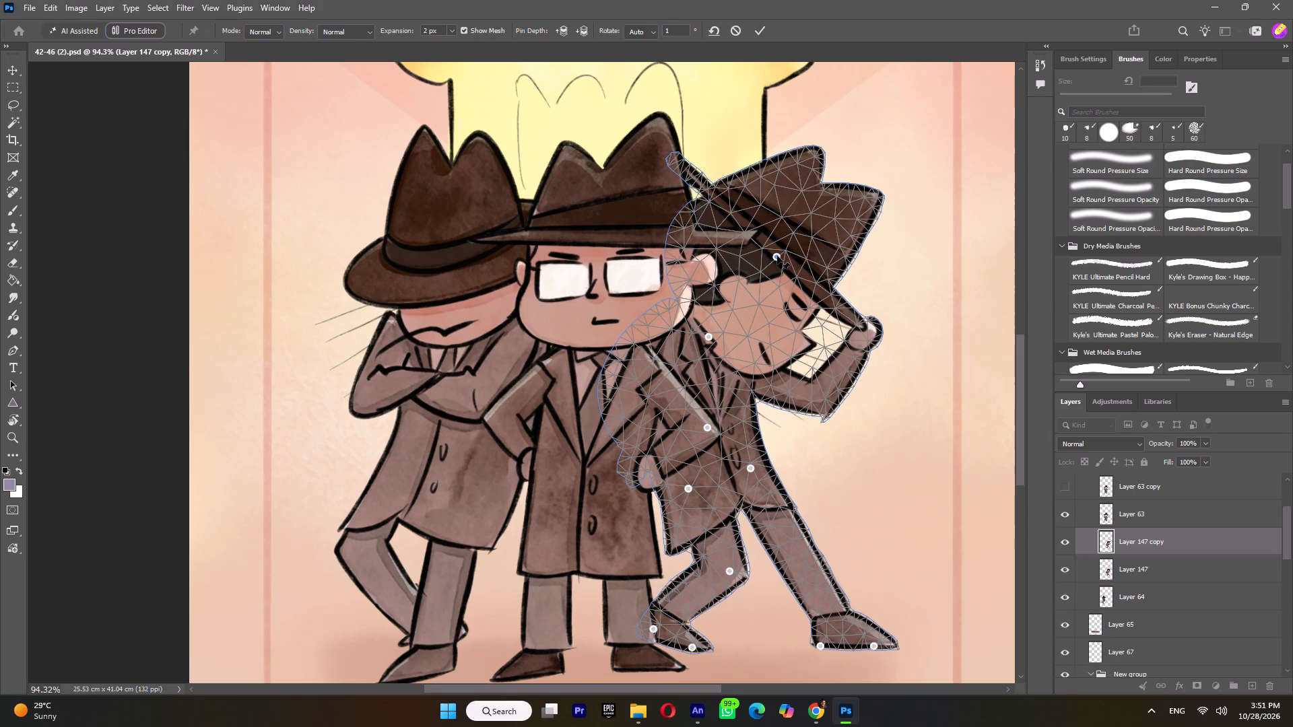
left_click(777, 256)
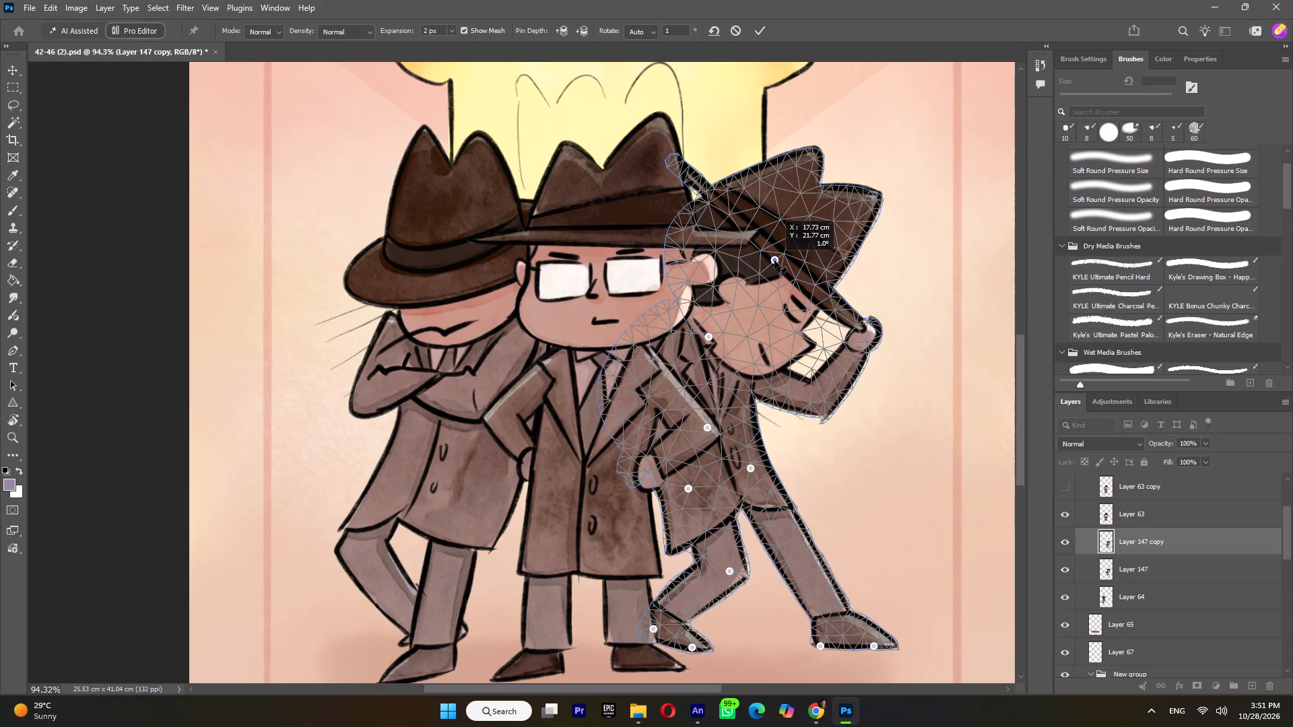
left_click(818, 400)
left_click_drag(818, 401, 820, 401)
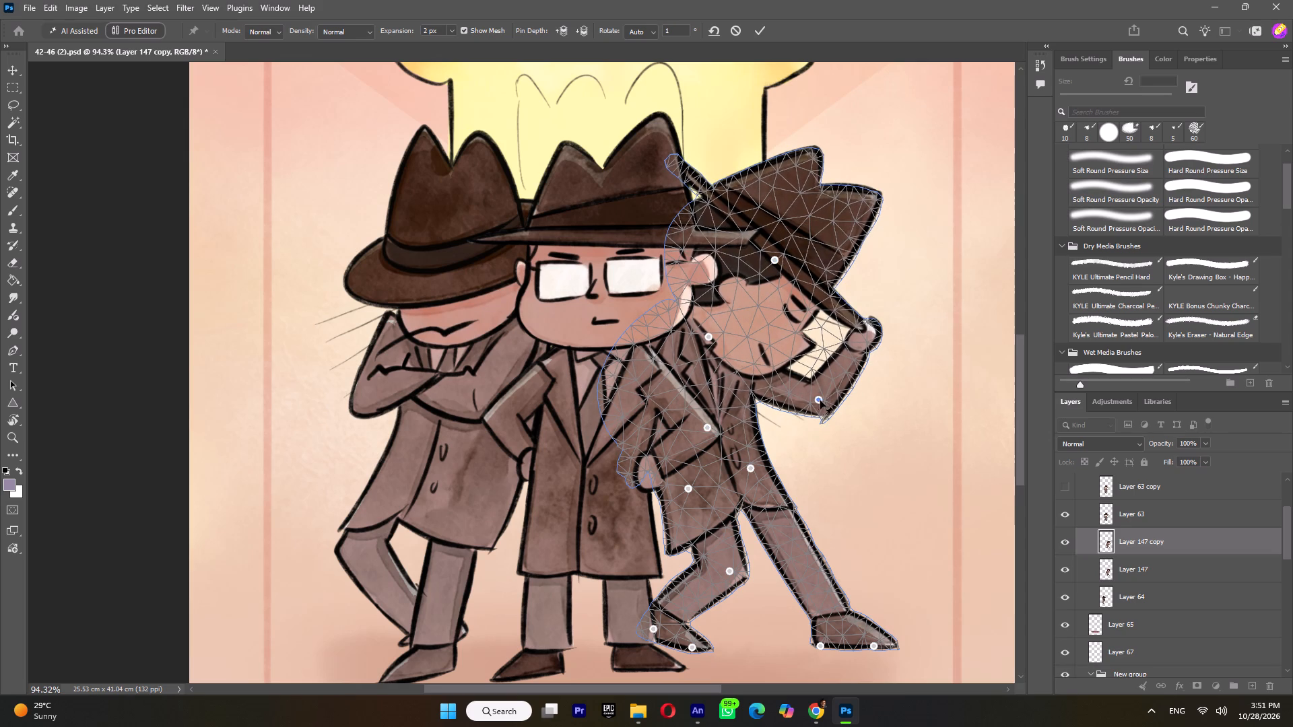
left_click_drag(820, 401, 824, 393)
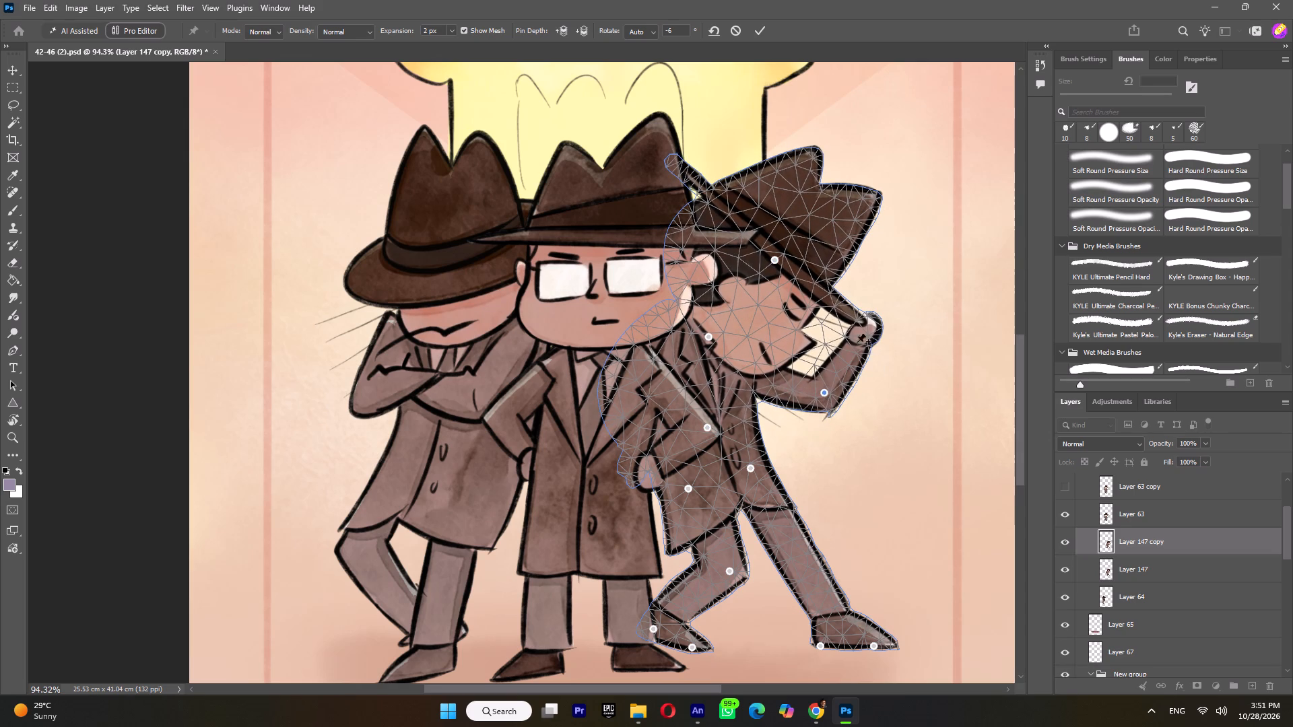
left_click(869, 328)
left_click(867, 327)
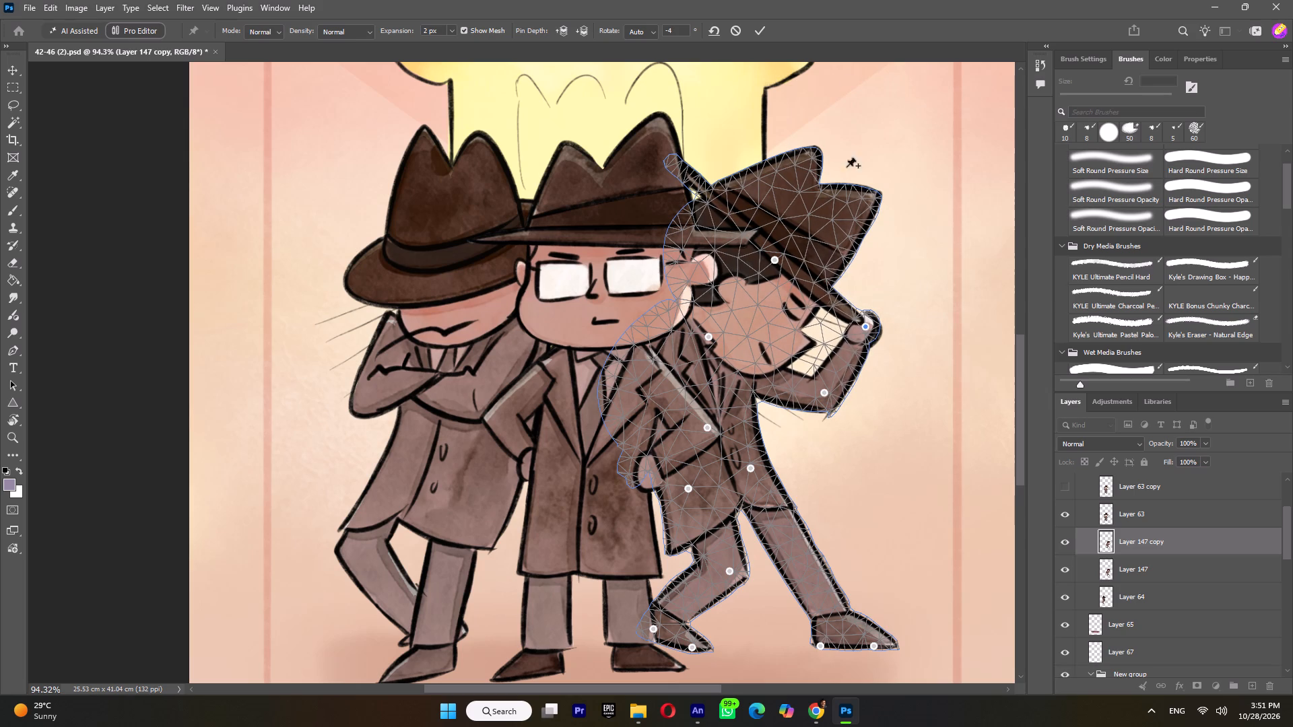
left_click(763, 28)
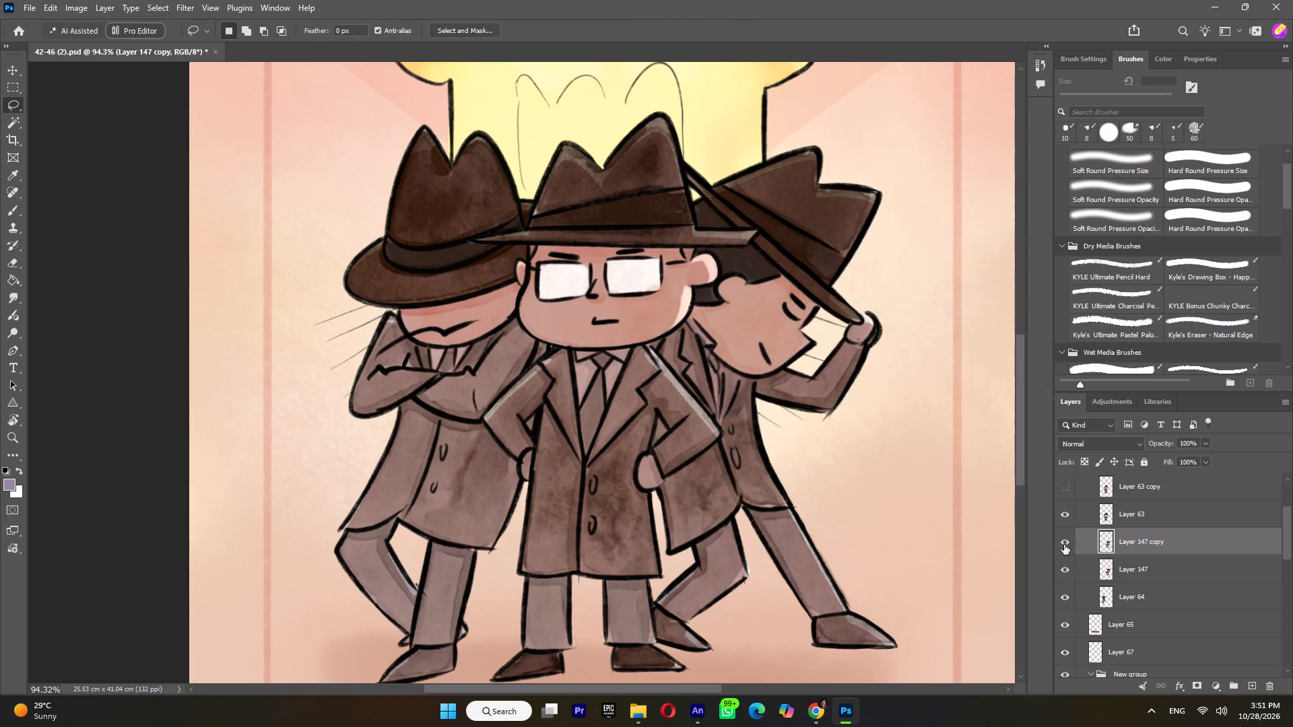
Toggle Layer 147 copy to compare its warped pose with the original, leaving the copy hidden.
left_click(1064, 543)
left_click(1064, 543)
left_click(1064, 543)
Identify the left-hand figure's Layer 64 by toggling its visibility and duplicate it within the same document.
left_click(1065, 599)
left_click(1065, 598)
left_click(1143, 602)
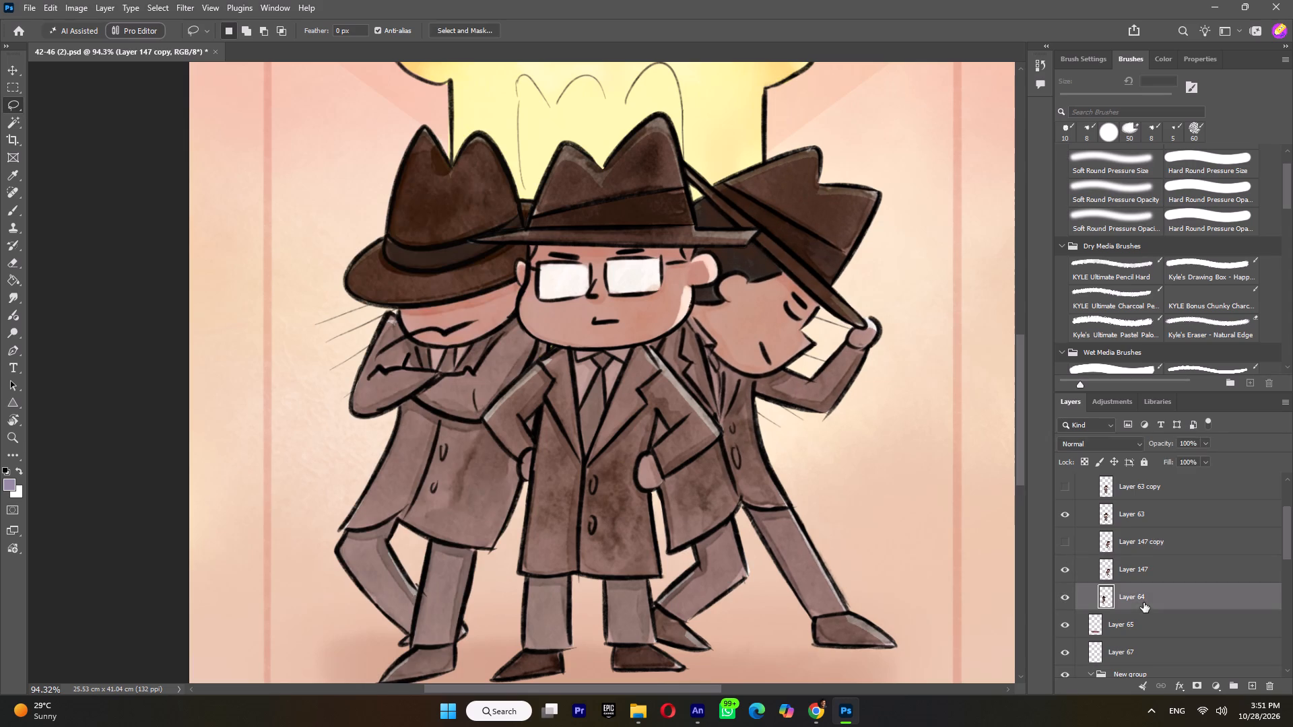
right_click(1143, 602)
left_click(1197, 260)
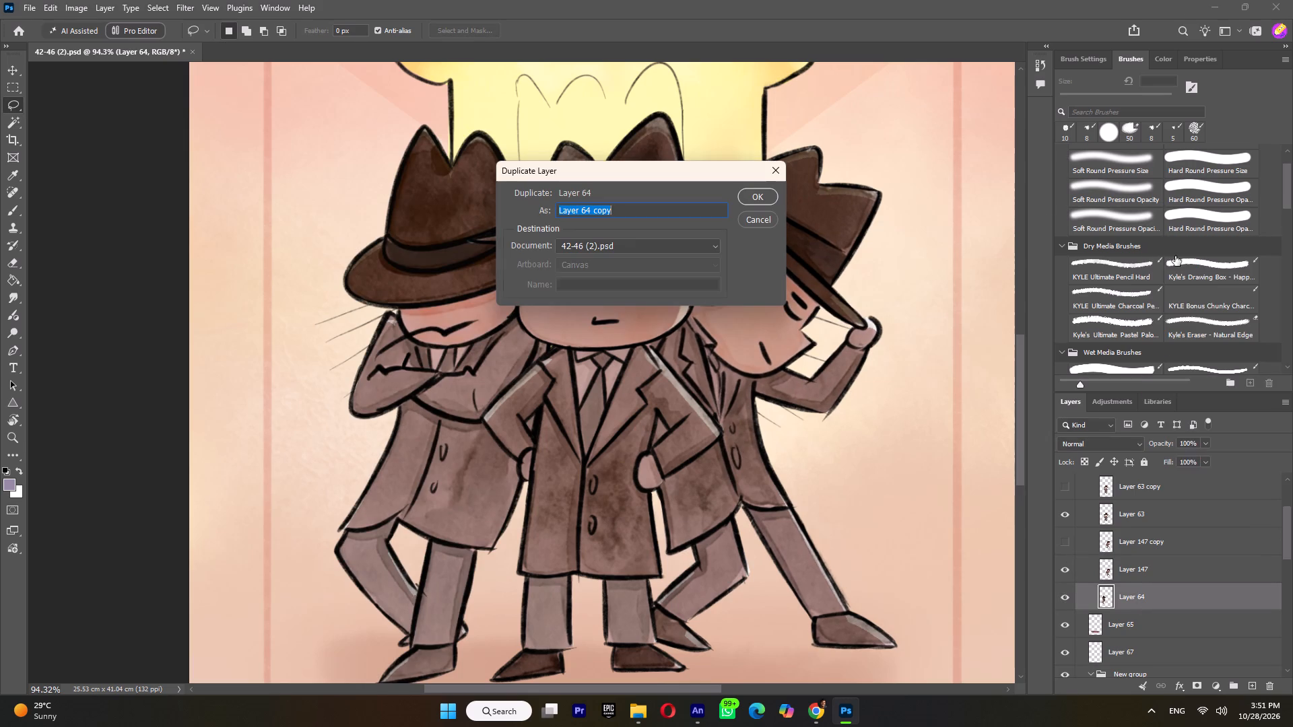
left_click(755, 195)
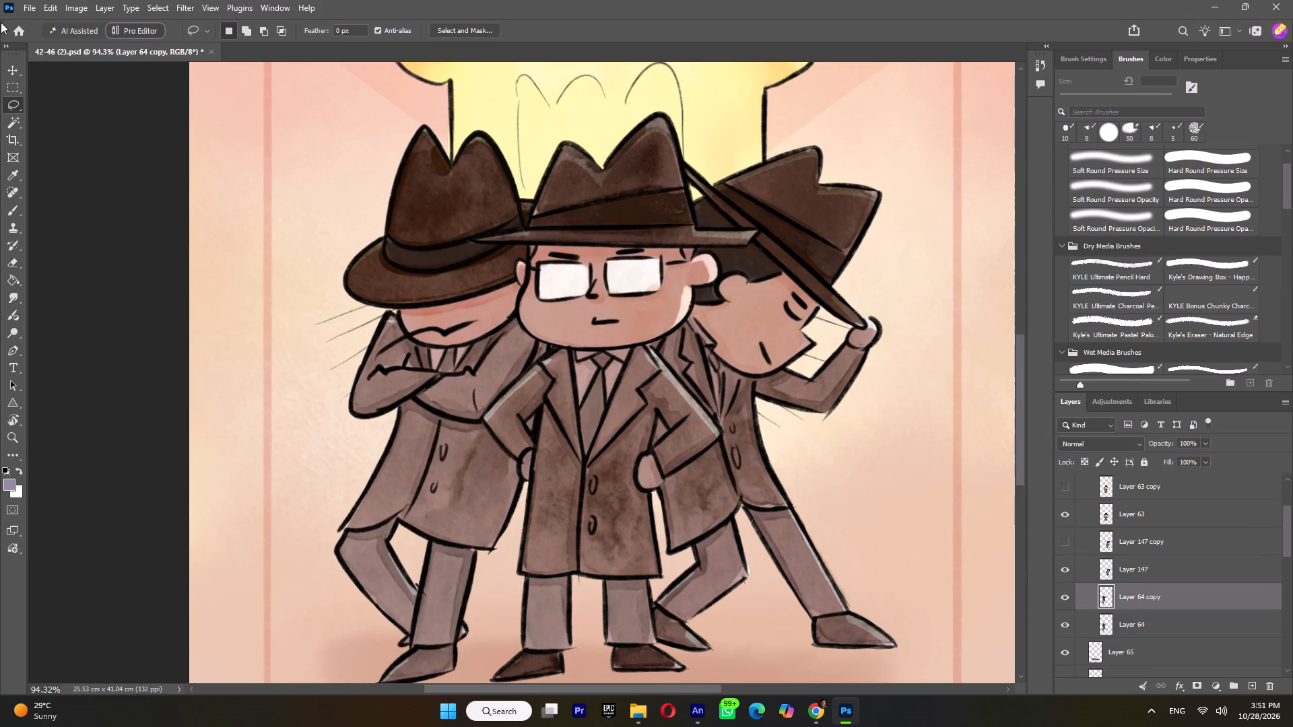
Start a Puppet Warp on Layer 64 copy and pin the front shoe, ankle, bent knee, coat sides, chin, shoulders, elbow and folded forearm.
left_click(55, 10)
left_click(80, 332)
scroll(438, 534, "down", 2)
left_click(442, 648)
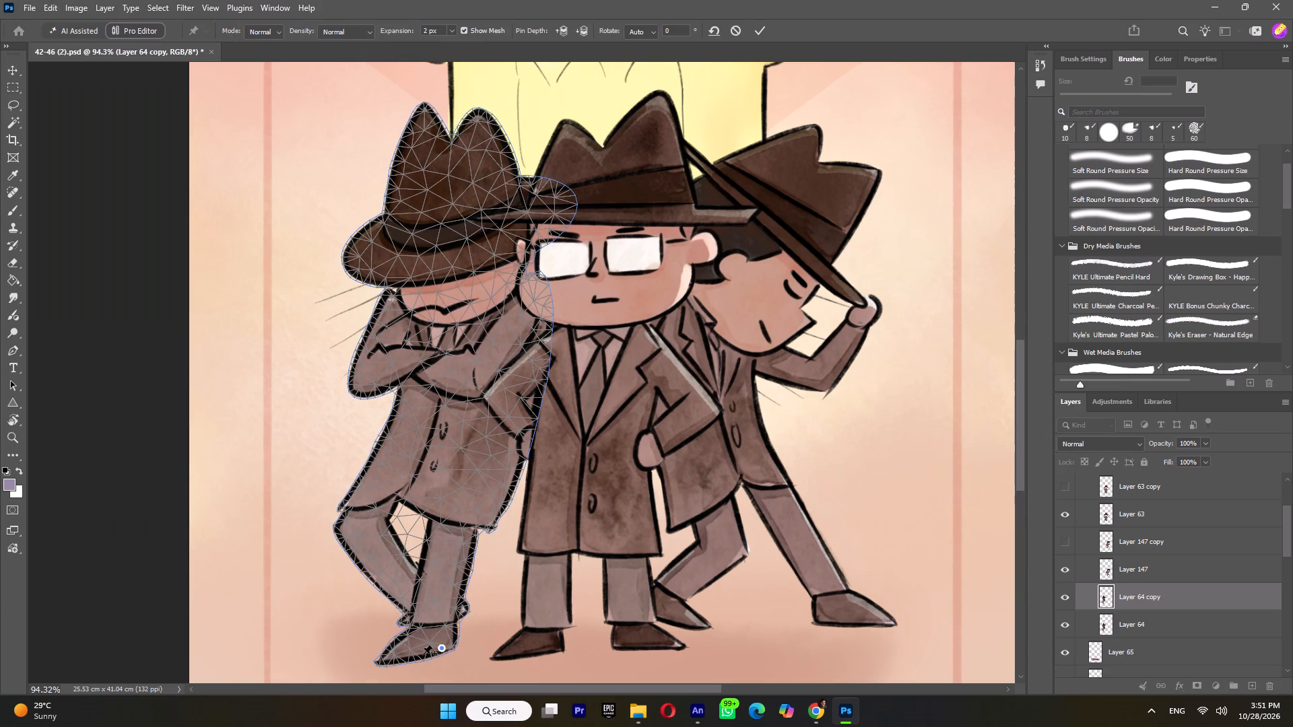
left_click(391, 662)
left_click(440, 619)
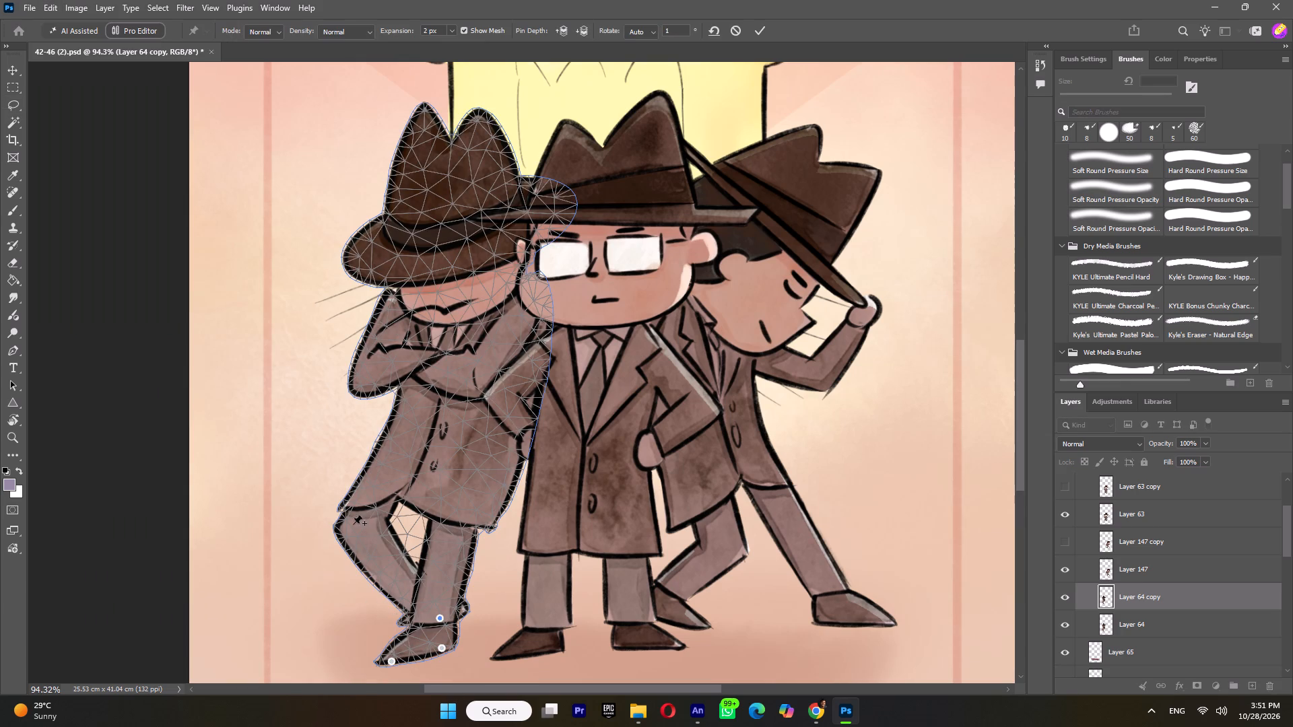
left_click(353, 524)
left_click(409, 413)
left_click(503, 431)
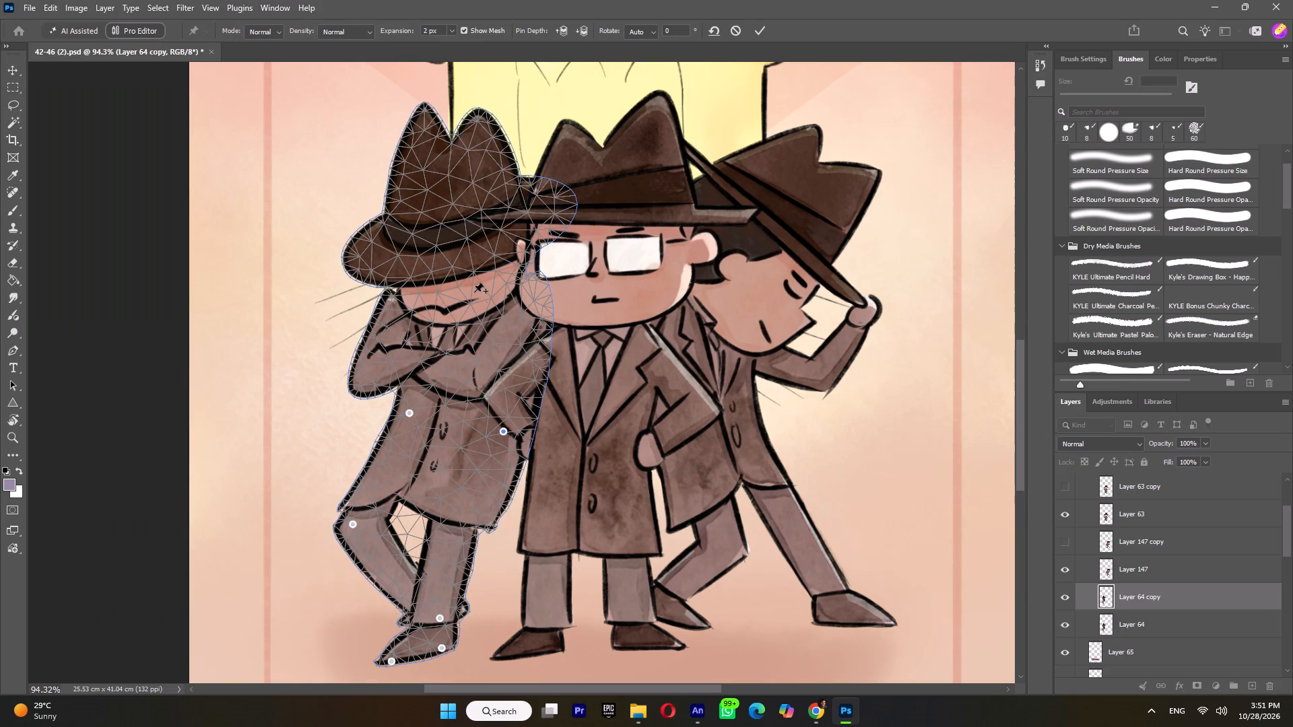
left_click(473, 291)
left_click(518, 289)
left_click(393, 306)
left_click(364, 383)
left_click(479, 380)
Pin the hat's band and crown, nudge the hat slightly down and both shoulders slightly up, and apply the Puppet Warp.
left_click(445, 217)
left_click(445, 215)
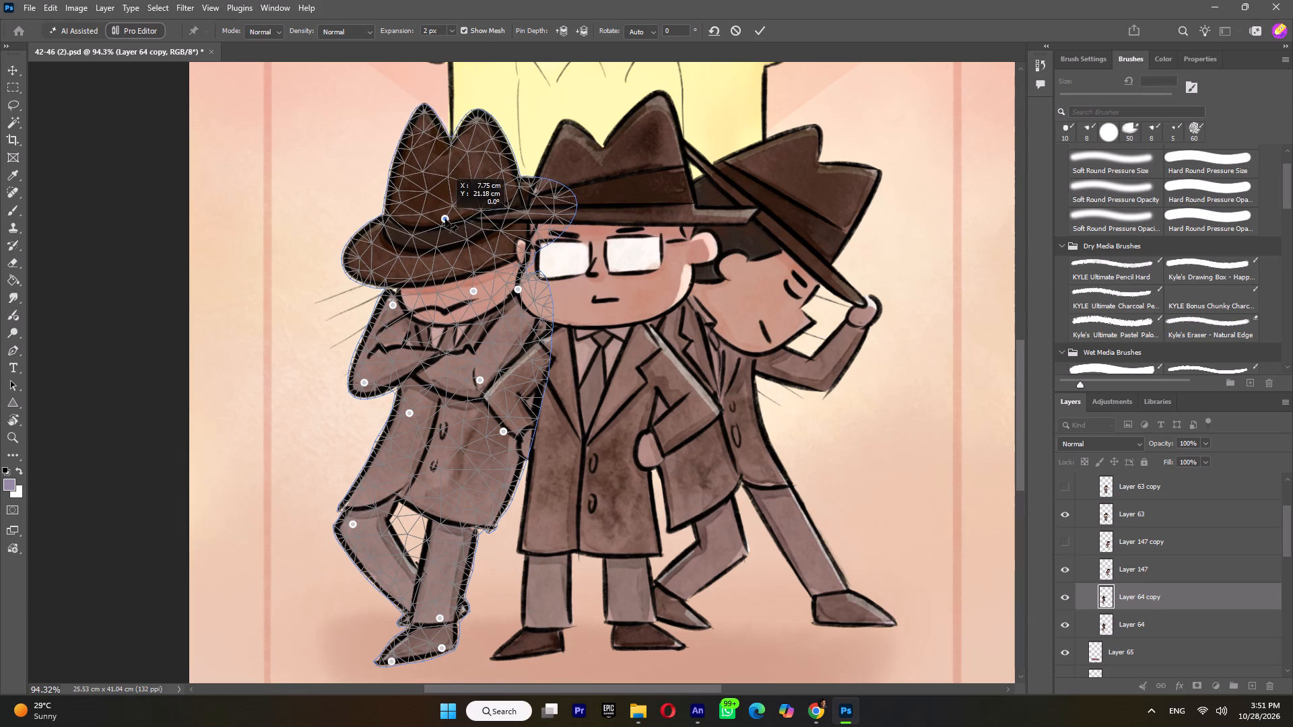
left_click(437, 150)
left_click(437, 150)
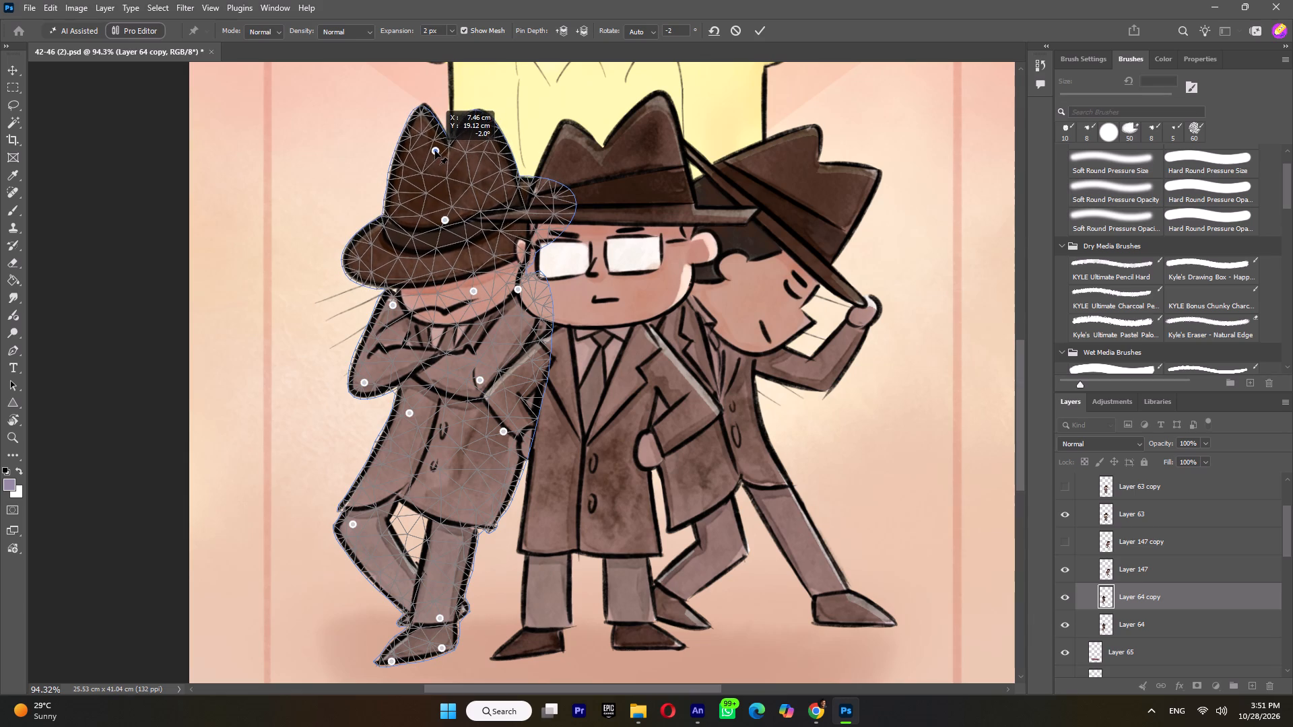
left_click(517, 290)
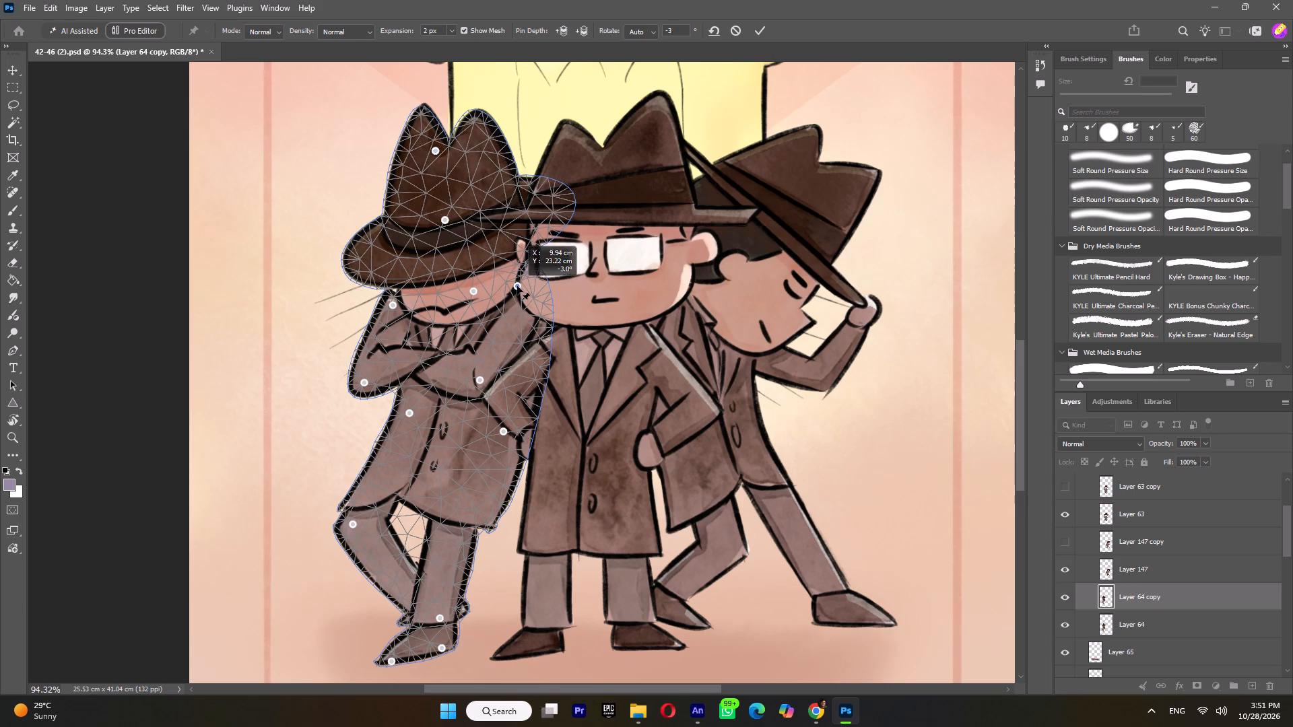
left_click(393, 306)
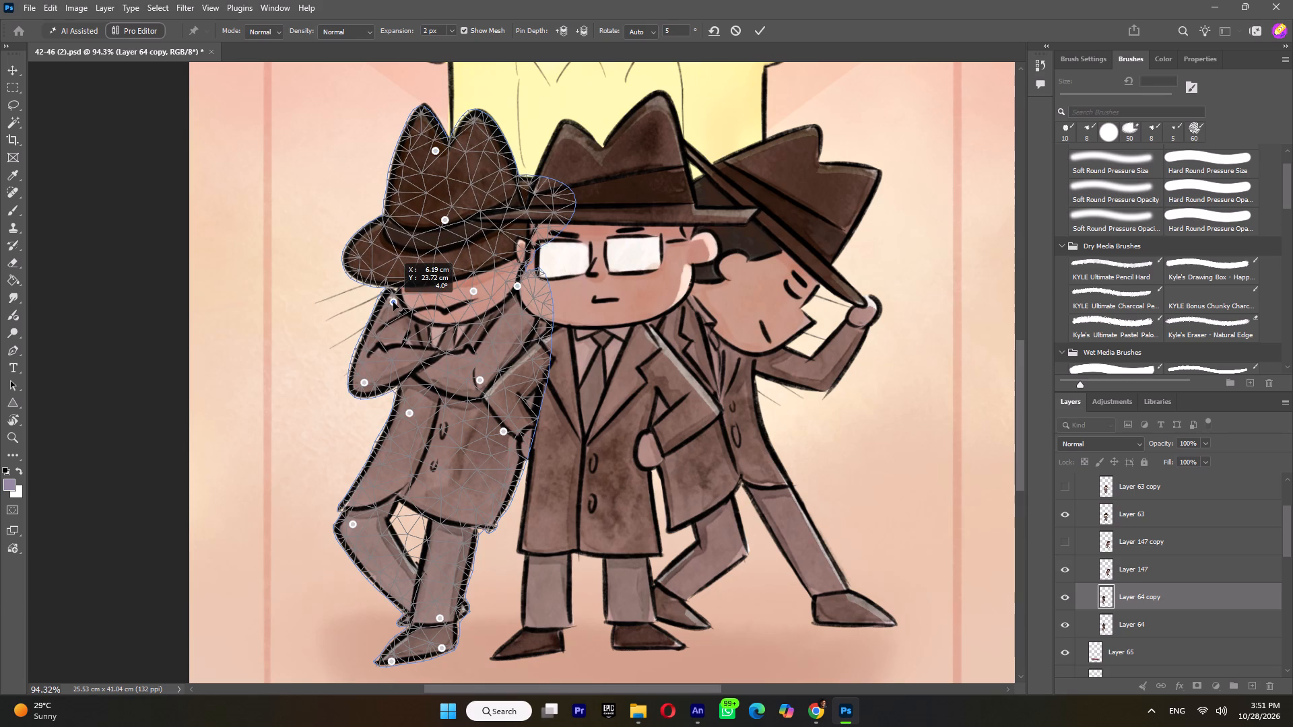
left_click(762, 28)
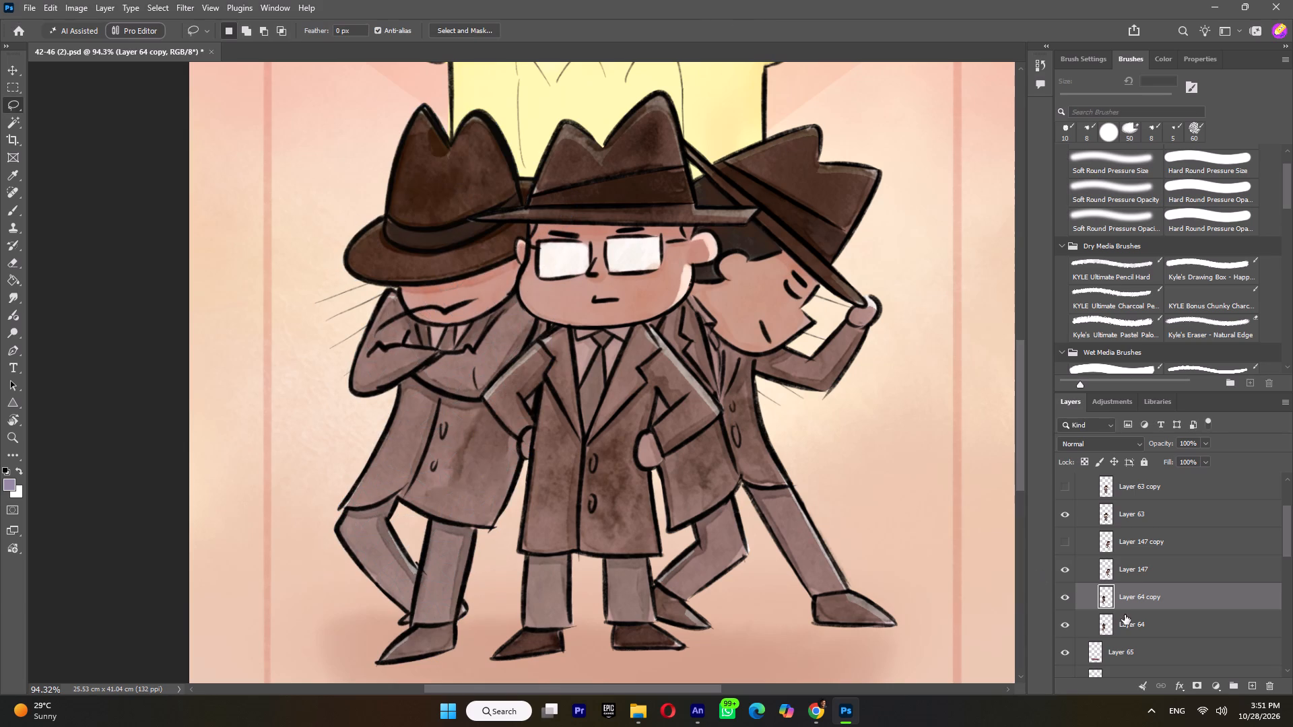
Toggle Layer 64 copy to compare its warped pose with the original, leaving the copy hidden.
left_click(1065, 592)
left_click(1065, 592)
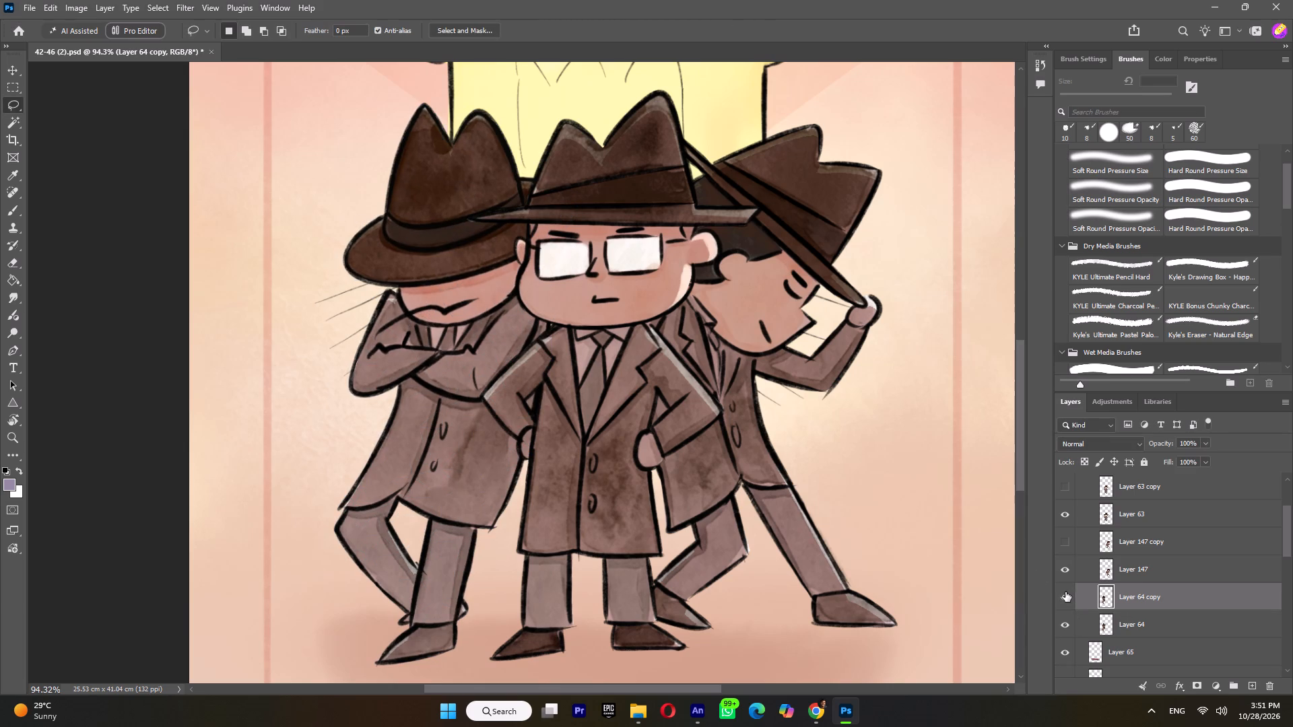
left_click(1065, 592)
scroll(558, 460, "down", 15, "alt")
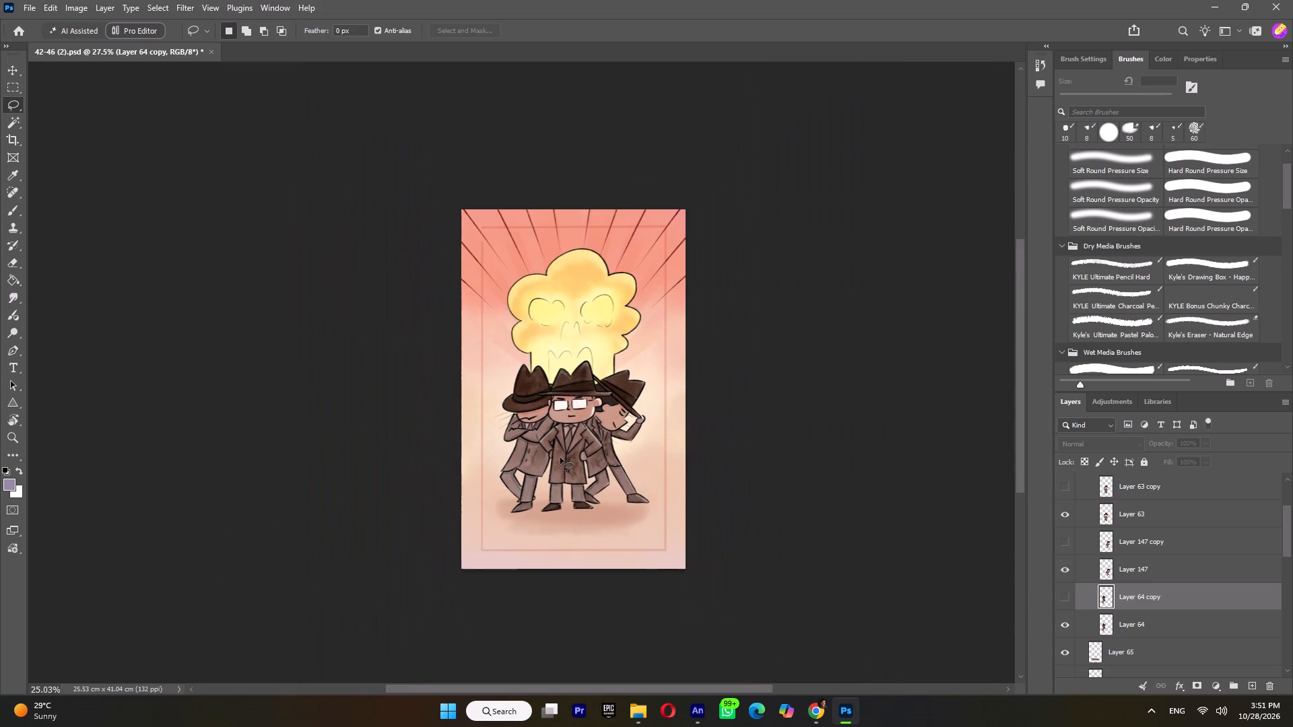
Save the document with the hidden warped layer copies.
key("ctrl+s")
Collapse and hide layer group 46, and show group 44-45 instead.
scroll(1152, 545, "up", 15)
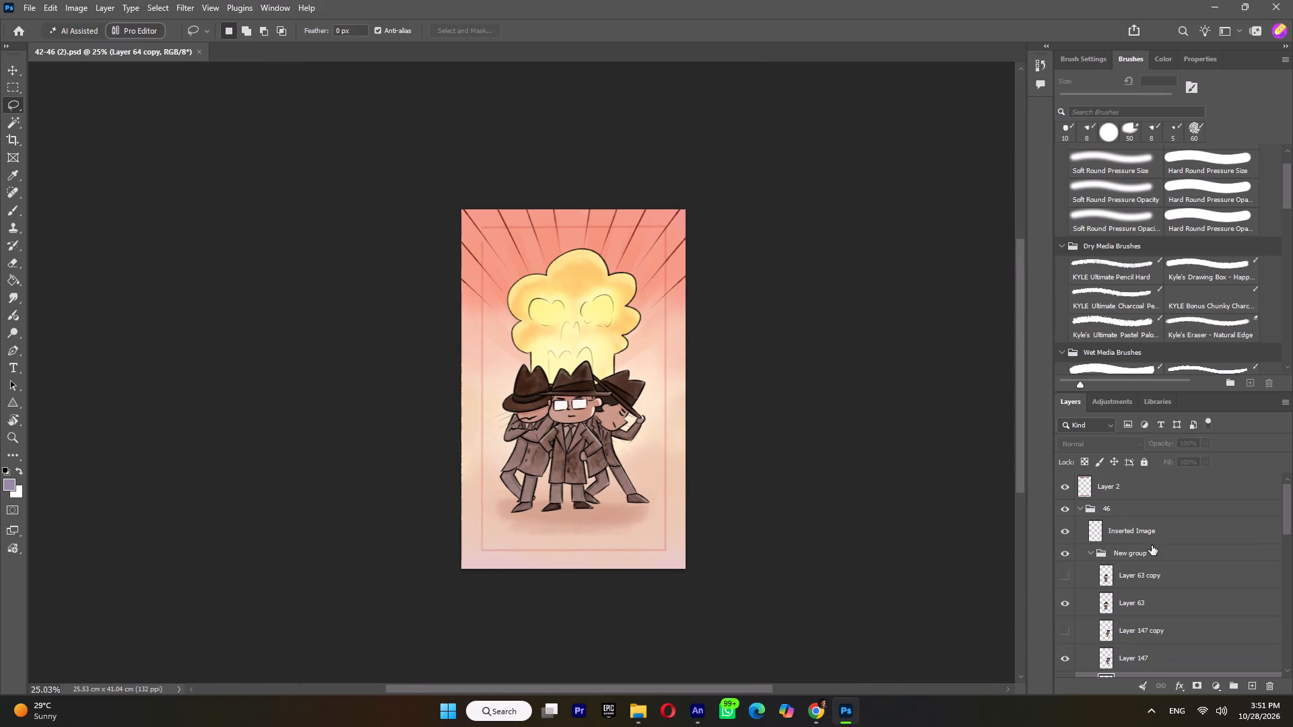
scroll(1152, 545, "up", 3)
left_click(1080, 511)
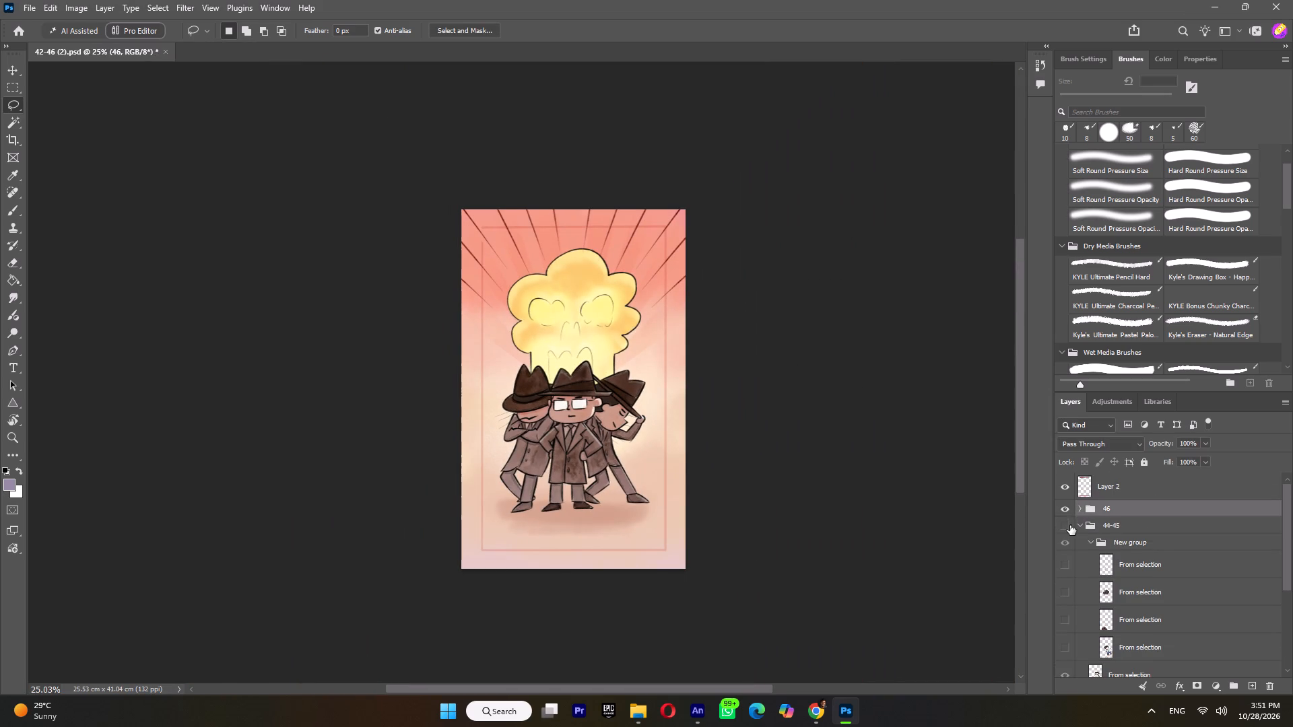
left_click(1064, 508)
left_click(1065, 520)
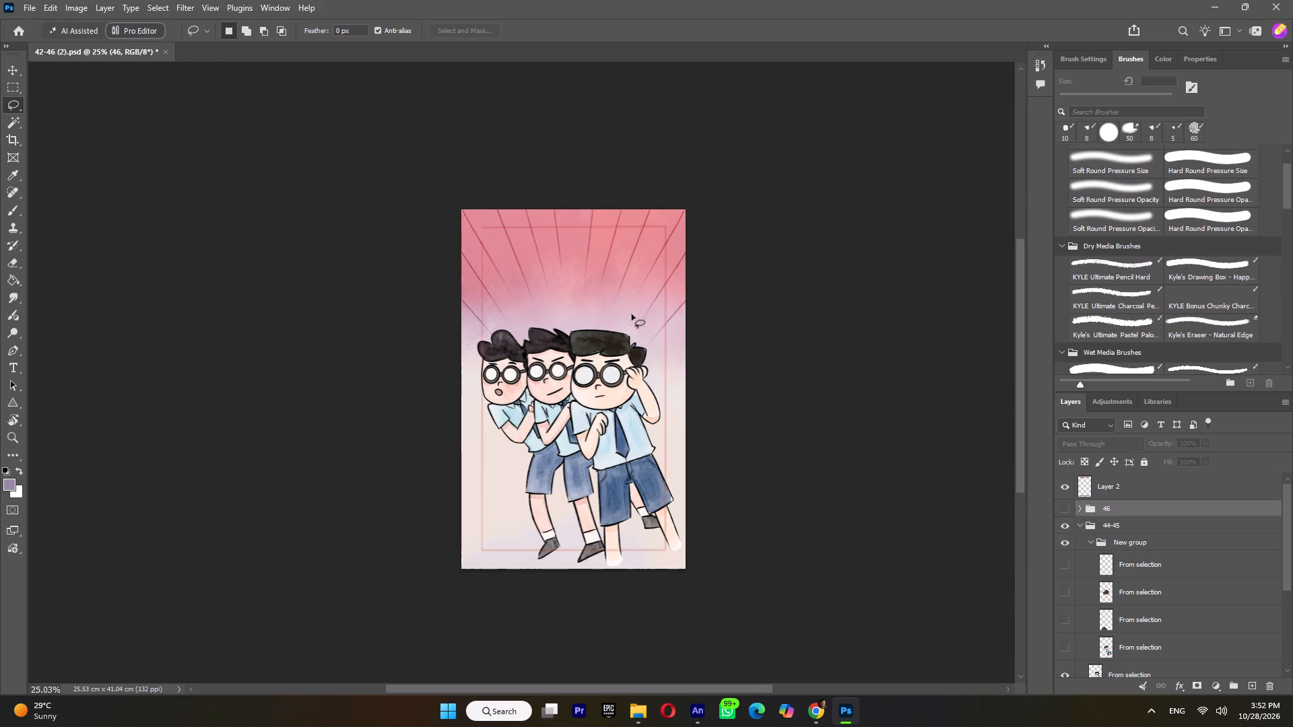
Save 42-46 (2).psd, close it and quit Photoshop.
key("ctrl+s")
left_click(156, 52)
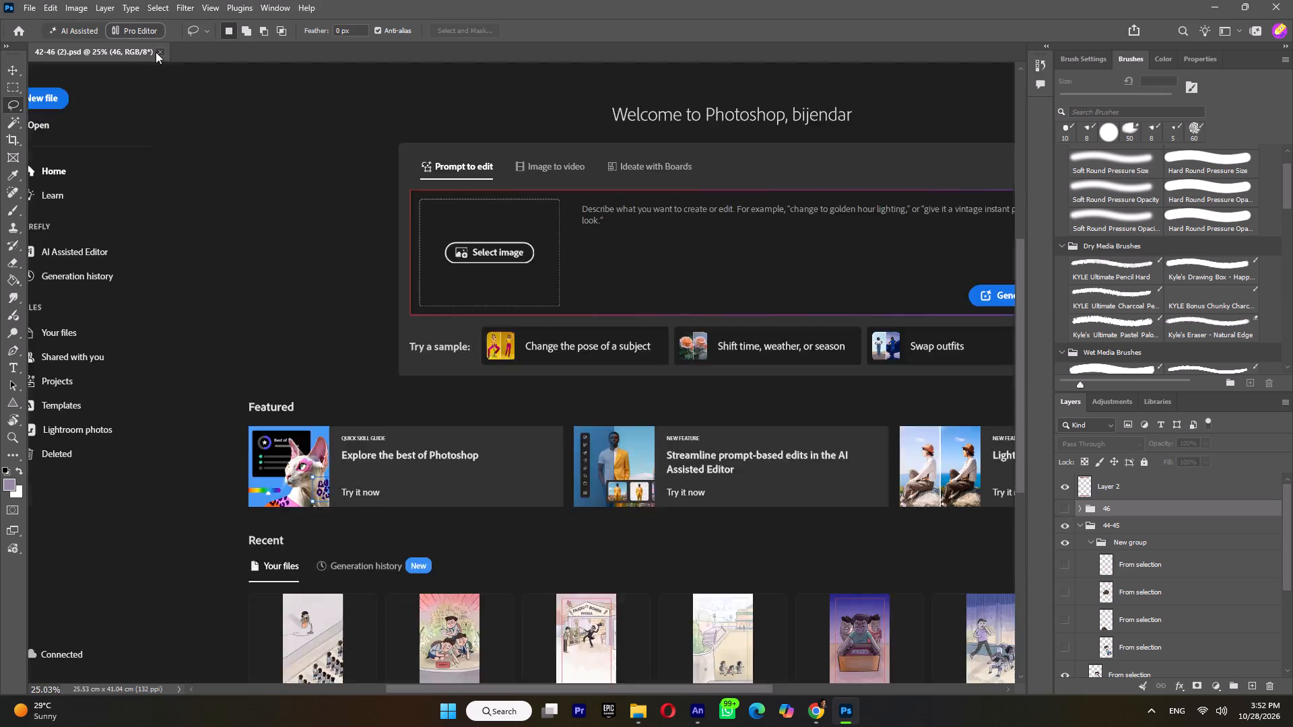
left_click(1292, 0)
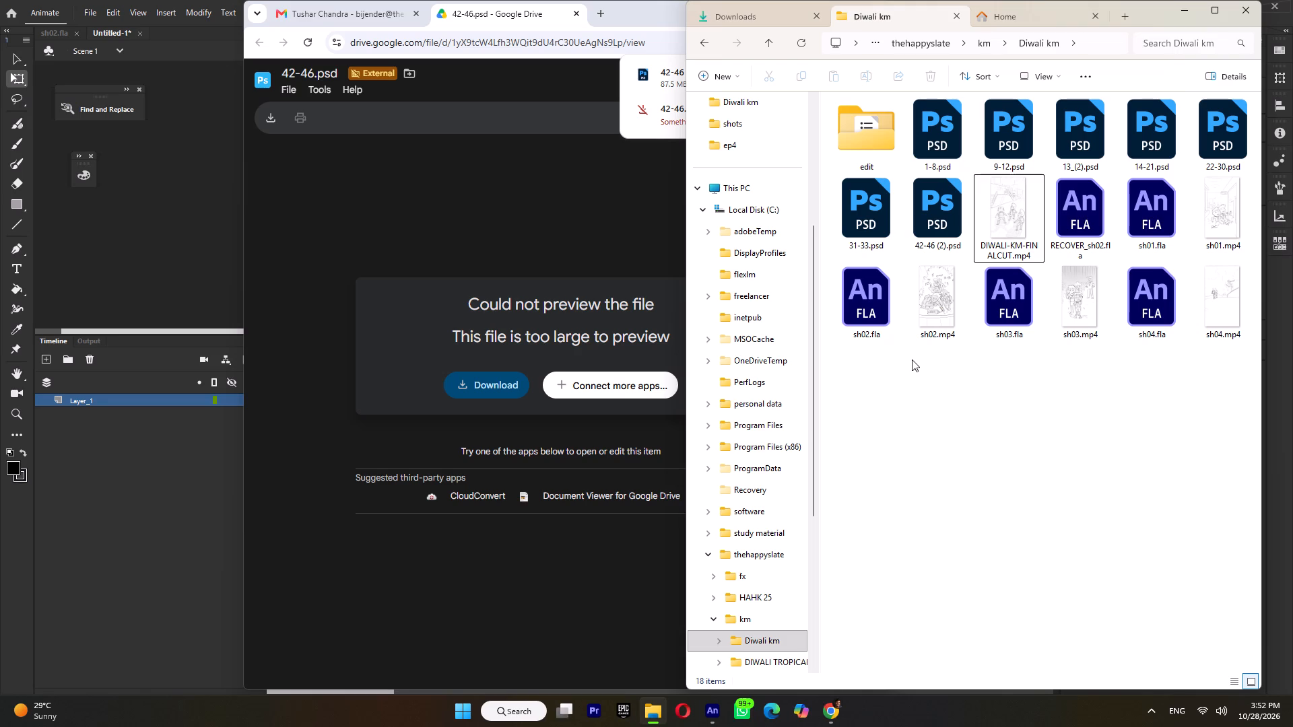
Switch to Chrome and close the Google Drive page for 42-46.psd.
left_click(533, 173)
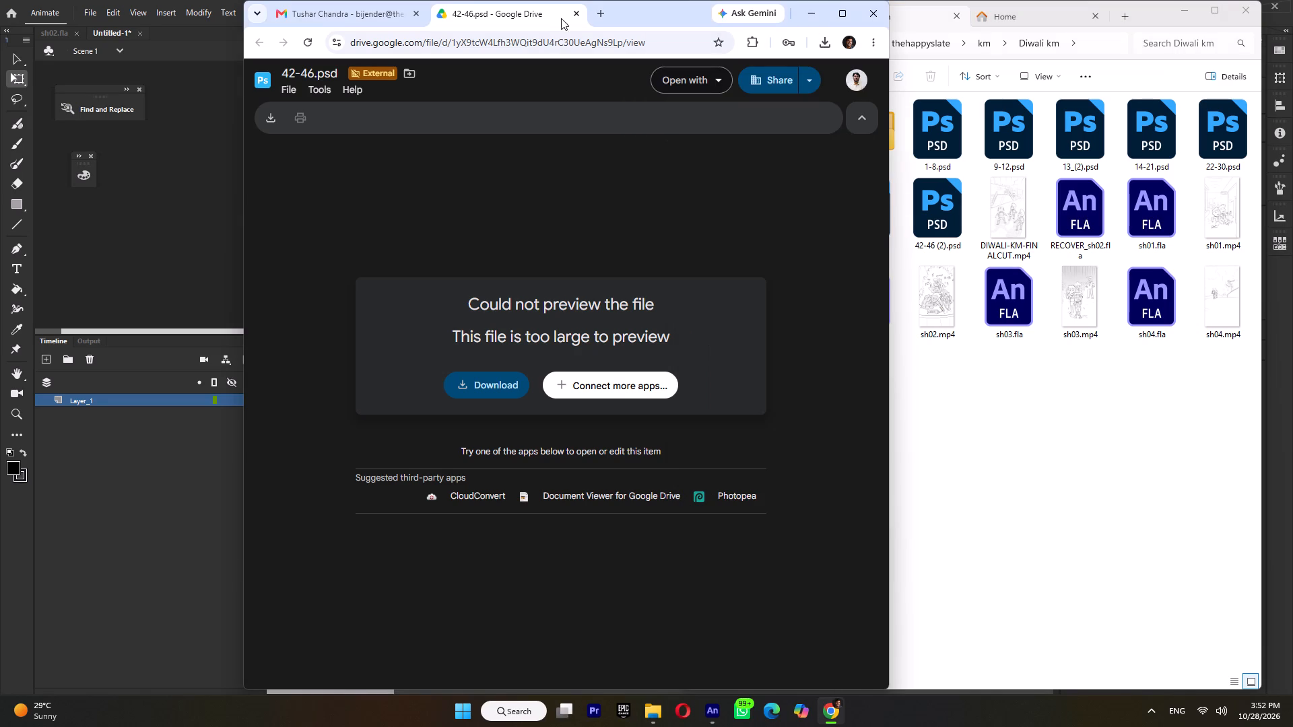
left_click(573, 13)
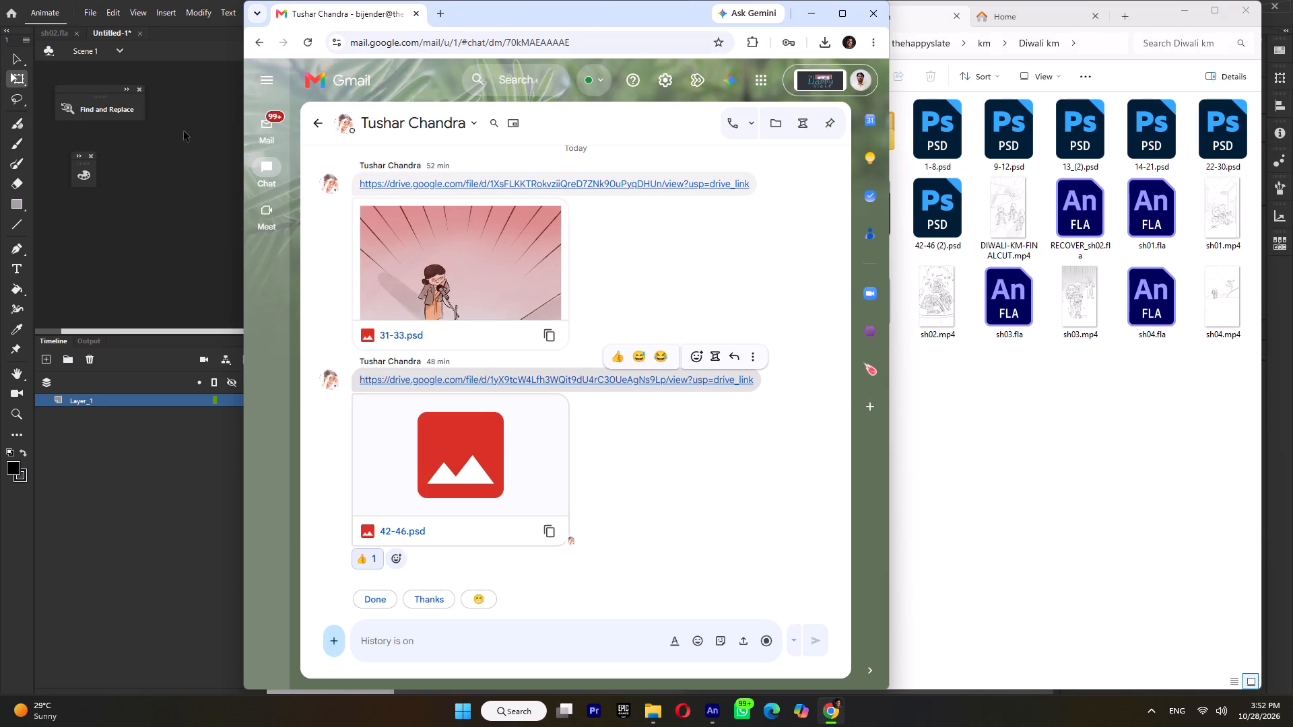
Switch to Animate and scrub through the sh02.fla timeline back to frame 1, comparing the rough animatic with the coloured artwork.
left_click(106, 228)
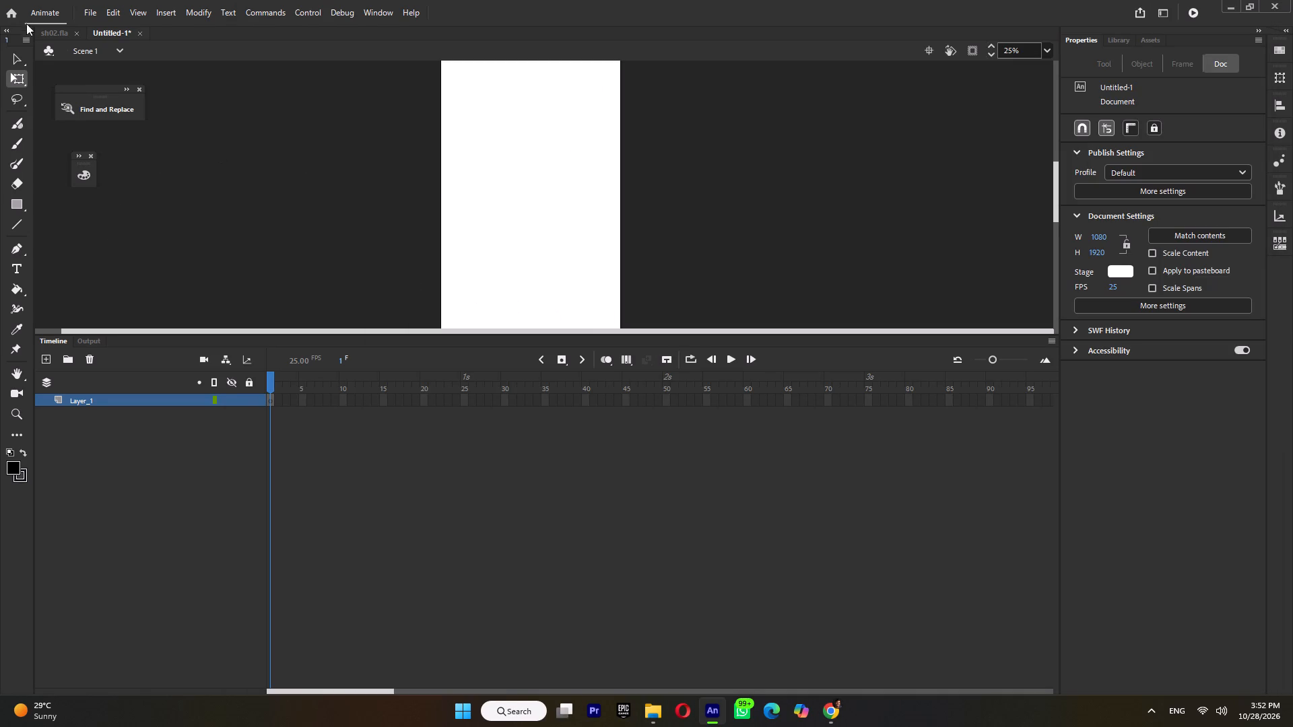
left_click(56, 36)
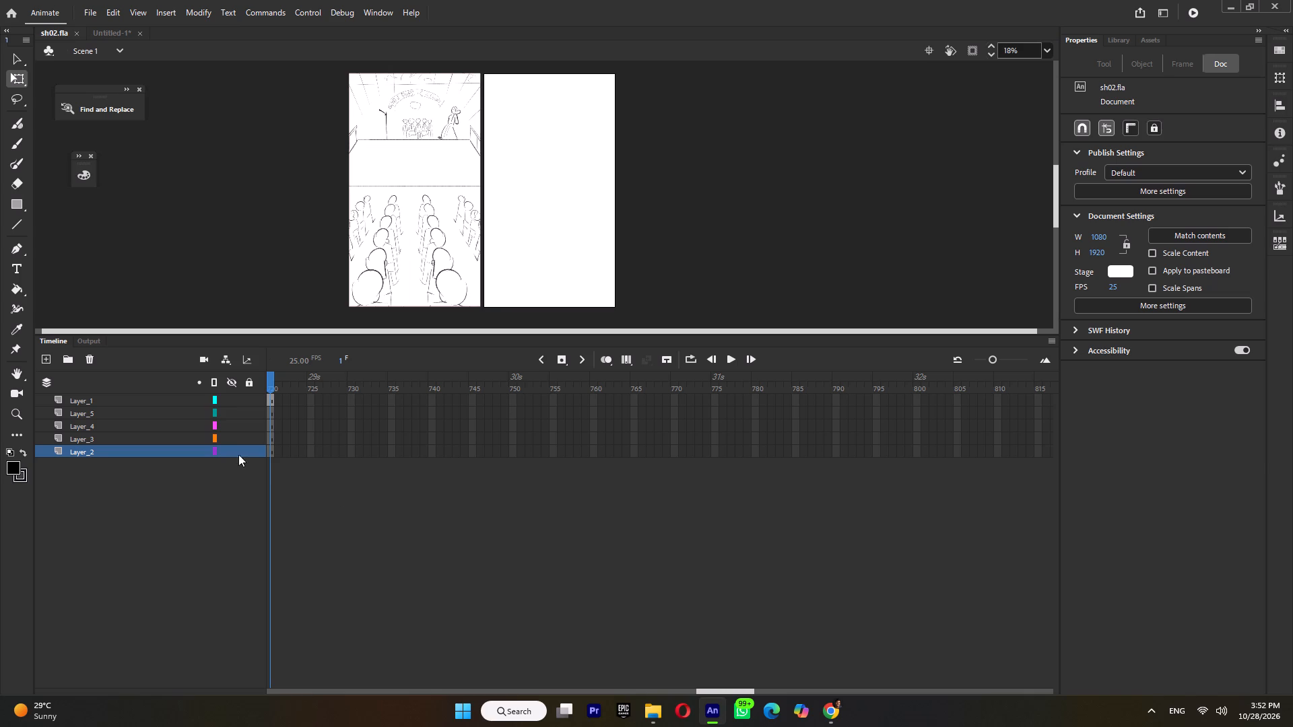
left_click_drag(279, 379, 1137, 536)
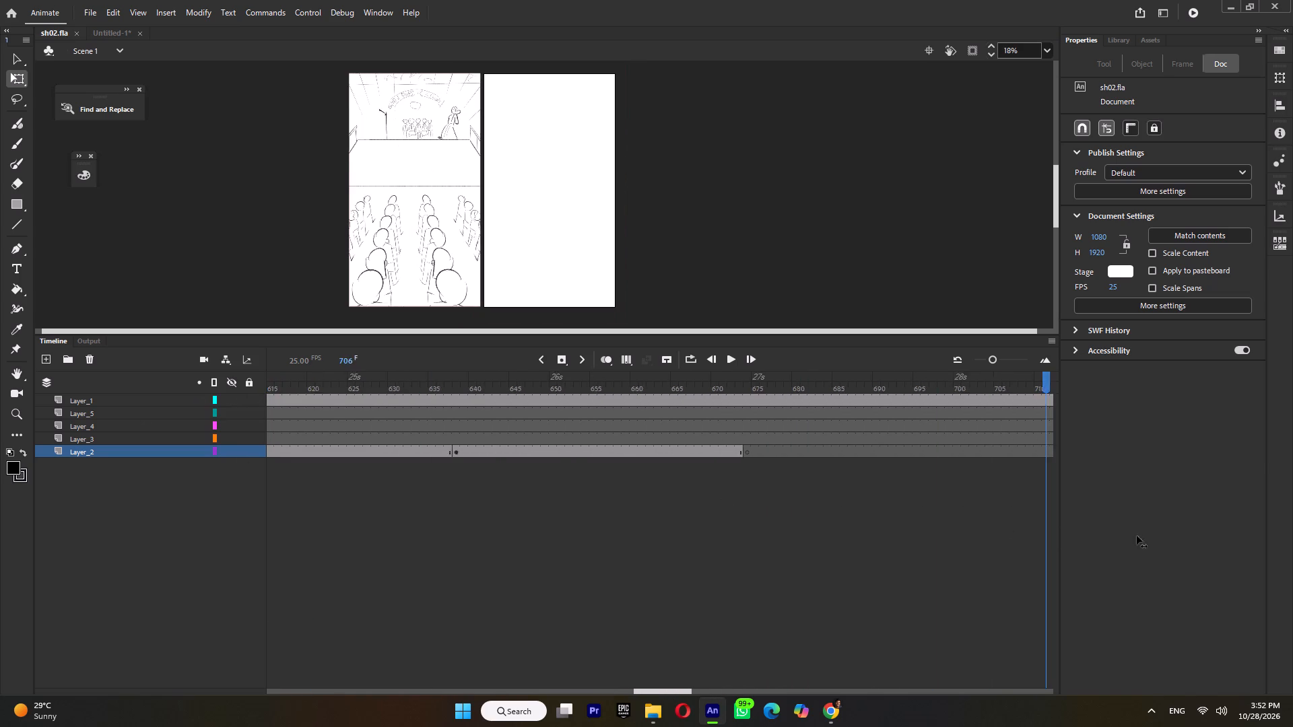
left_click_drag(1137, 536, 0, 551)
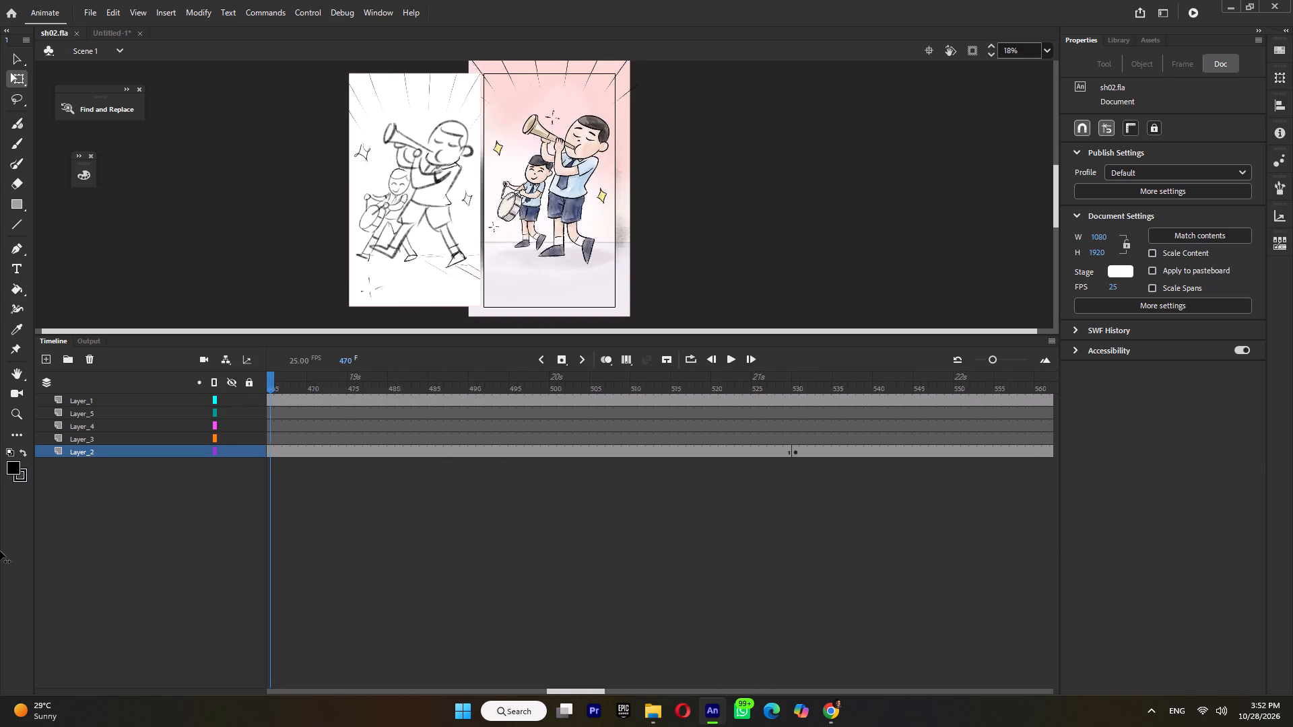
left_click_drag(0, 551, 495, 582)
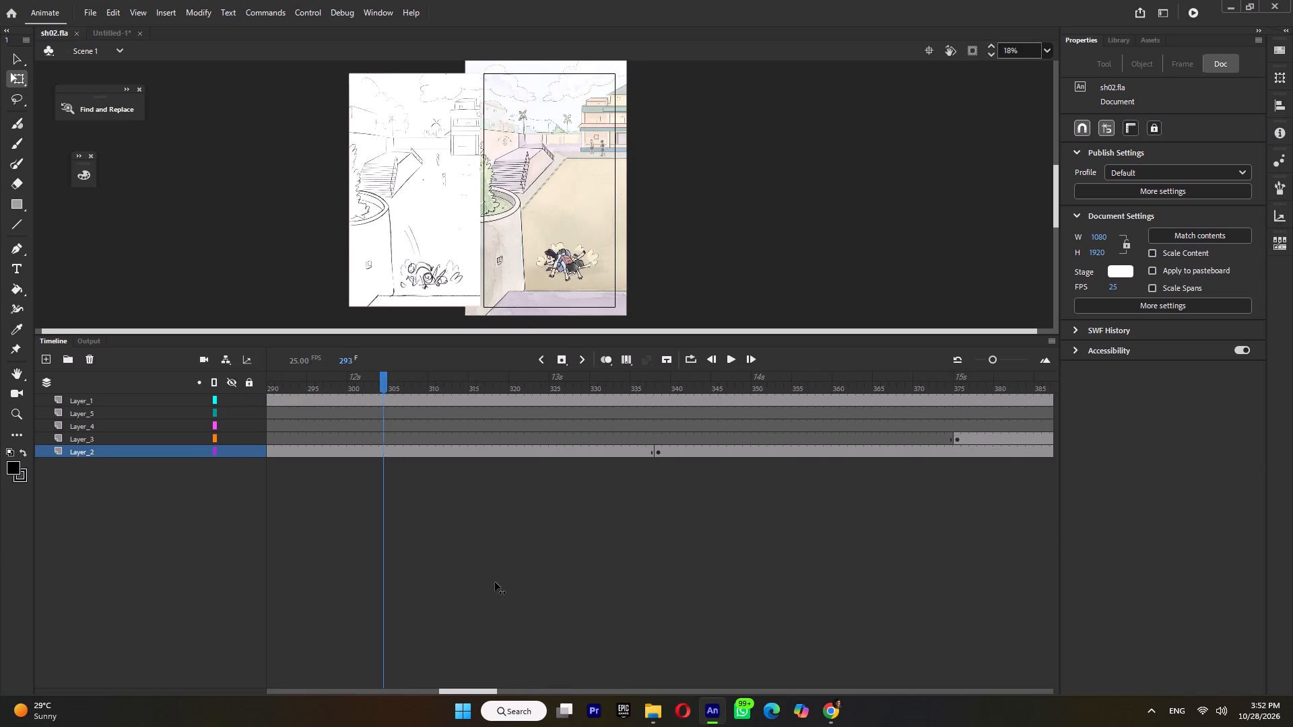
left_click_drag(495, 582, 18, 602)
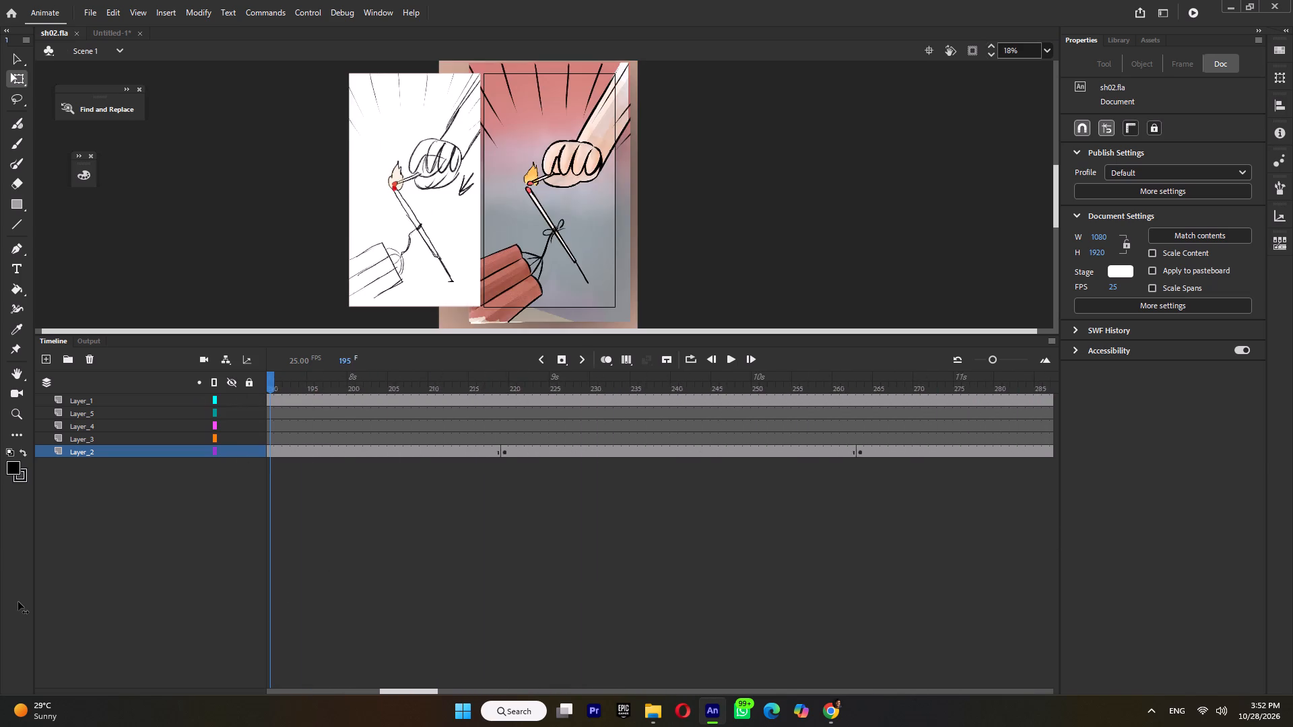
left_click_drag(18, 602, 236, 613)
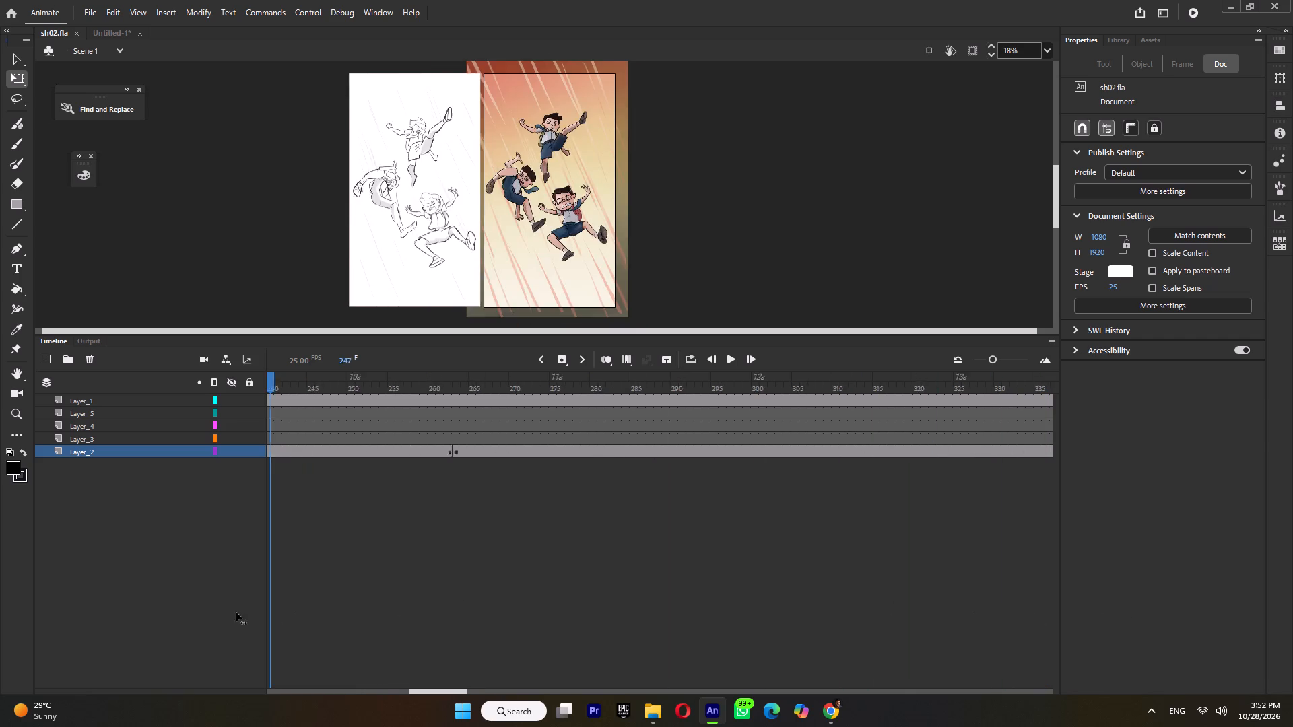
left_click_drag(236, 613, 156, 616)
Switch to File Explorer with the Diwali km project folder.
left_click(653, 713)
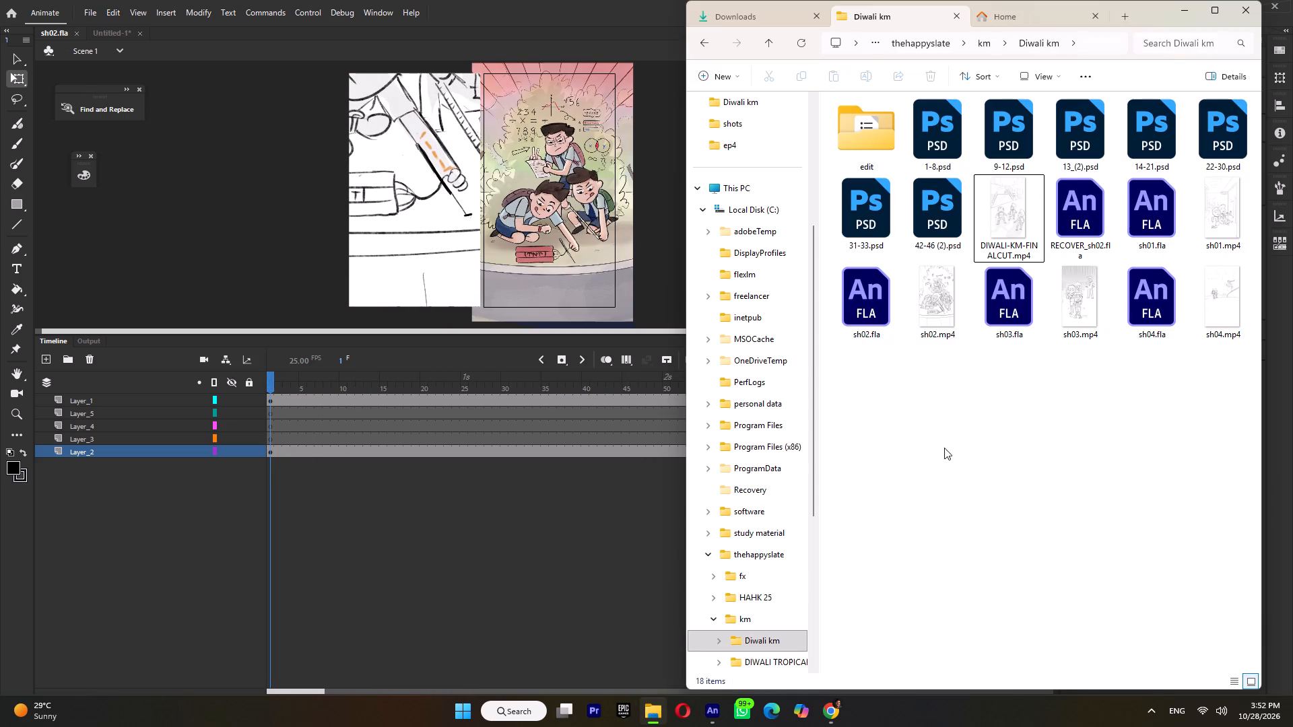
Open sh03.fla from the Diwali km folder in Animate and scrub through its timeline to review the storyboard sketches.
double_click(1020, 312)
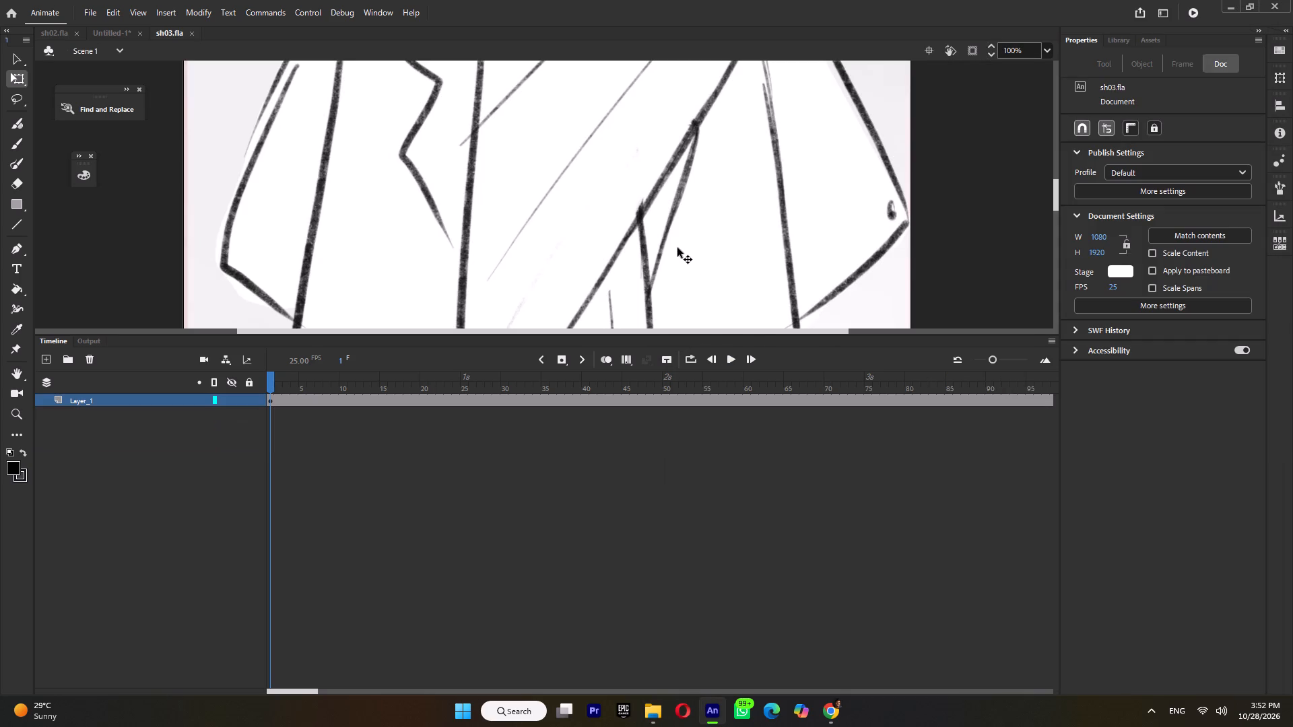
scroll(674, 234, "down", 7, "ctrl")
left_click_drag(283, 382, 1053, 452)
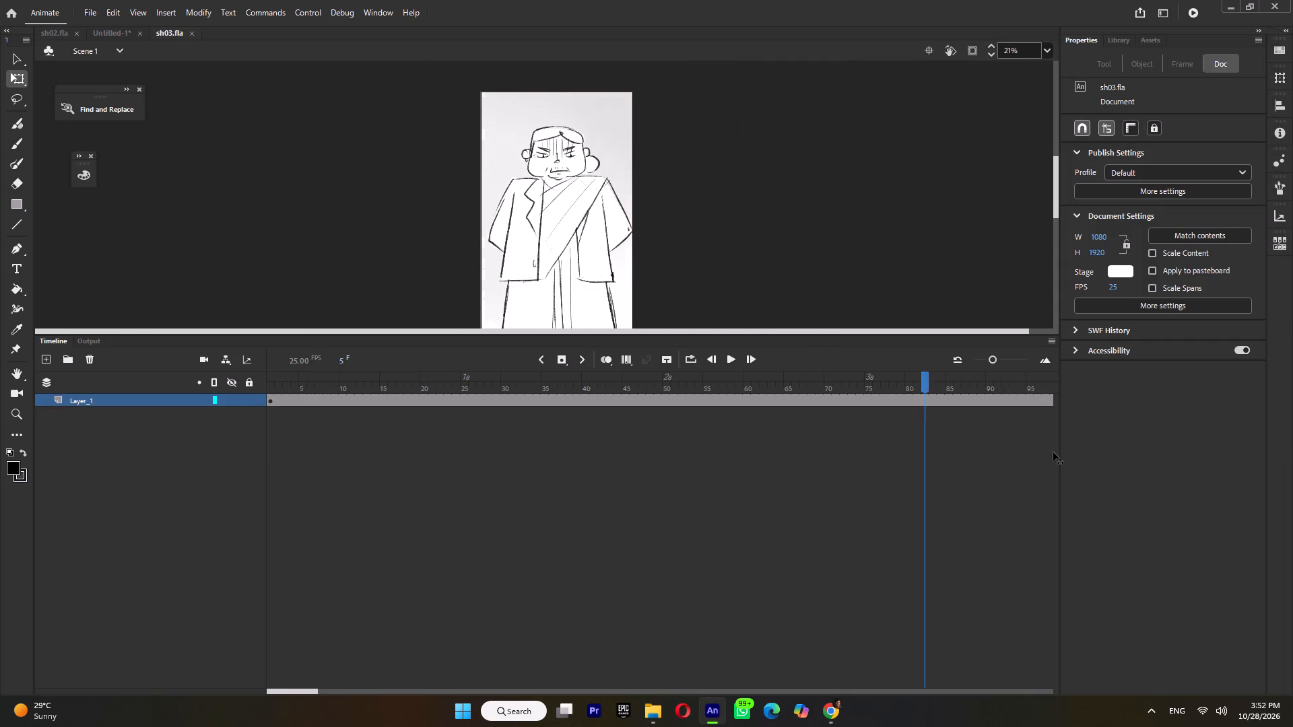
left_click_drag(1053, 452, 110, 477)
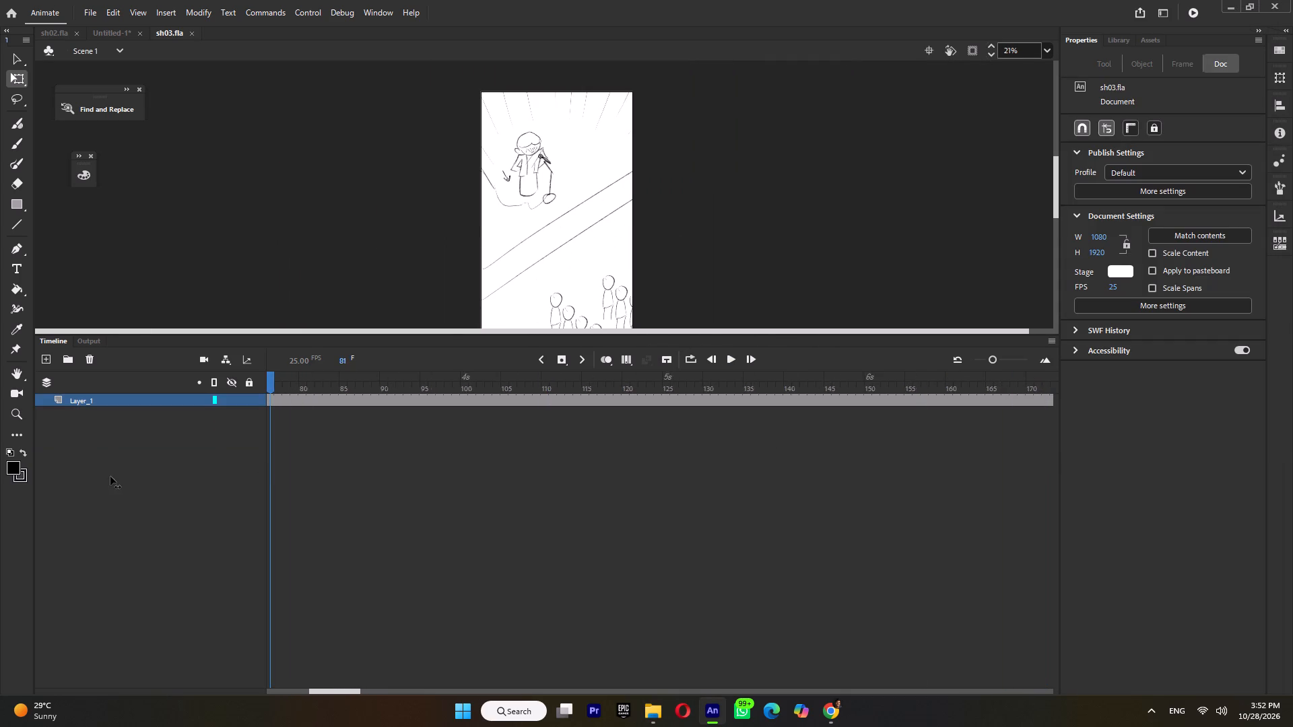
left_click_drag(110, 477, 0, 485)
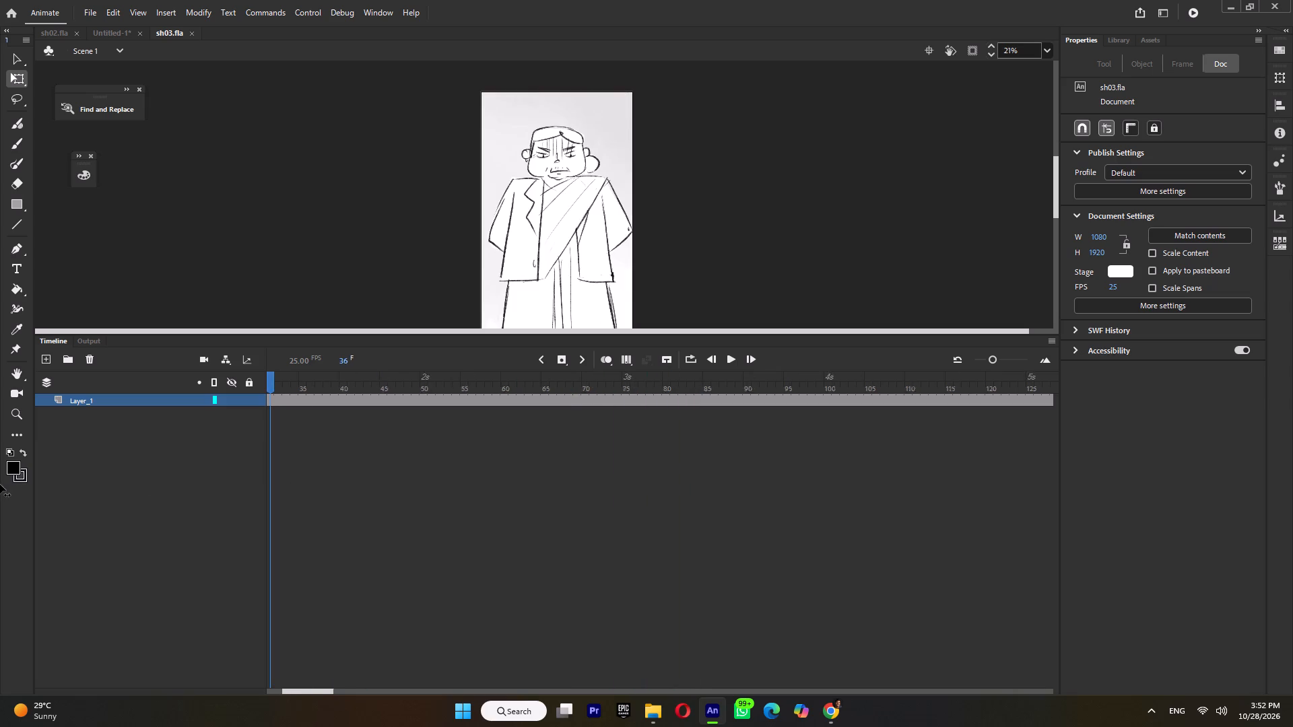
left_click_drag(0, 485, 1137, 471)
left_click(1137, 471)
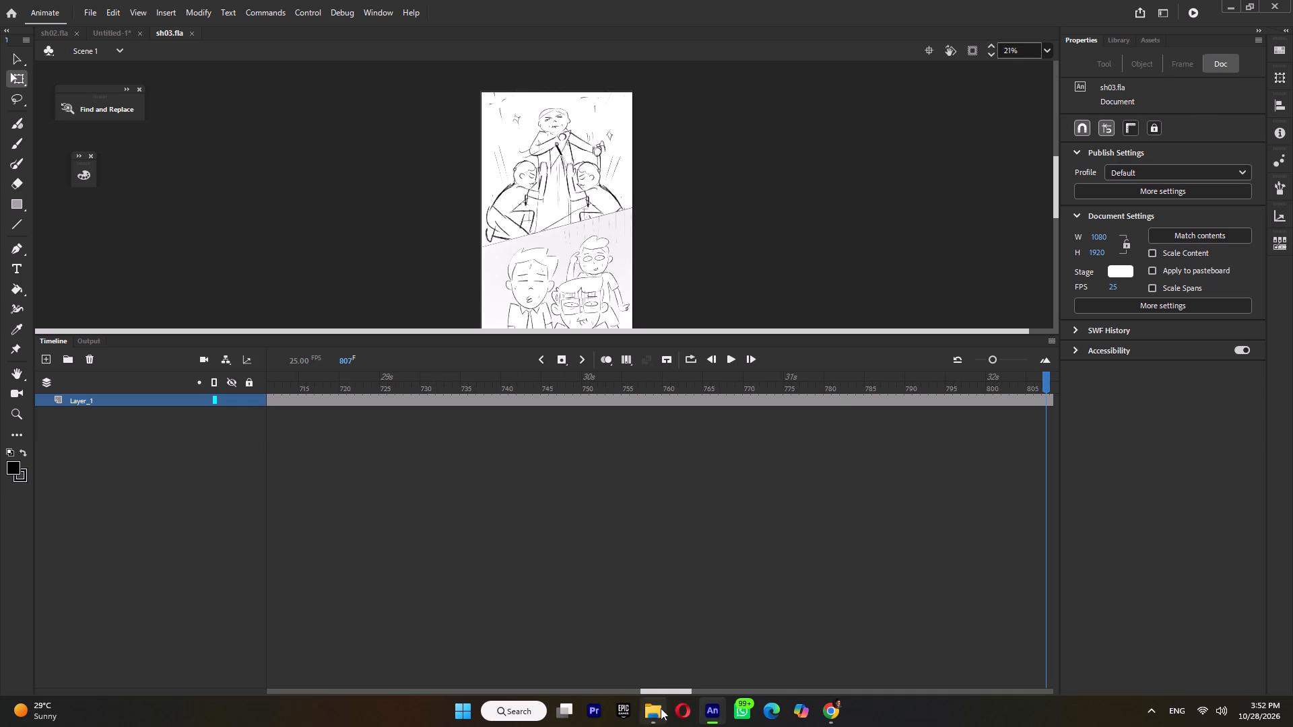
Open sh04.fla from the Diwali km folder in Animate and view its storyboard sketch on the stage.
left_click(653, 712)
double_click(1160, 298)
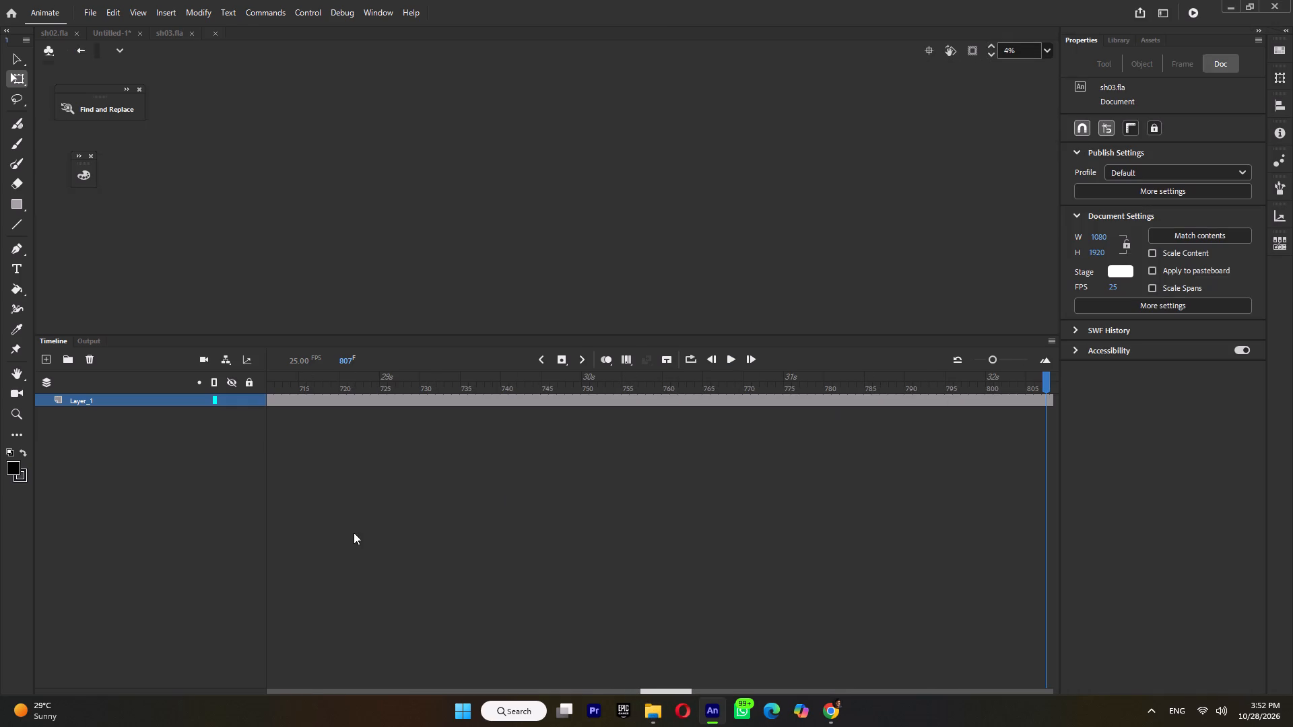
scroll(497, 254, "down", 4, "ctrl")
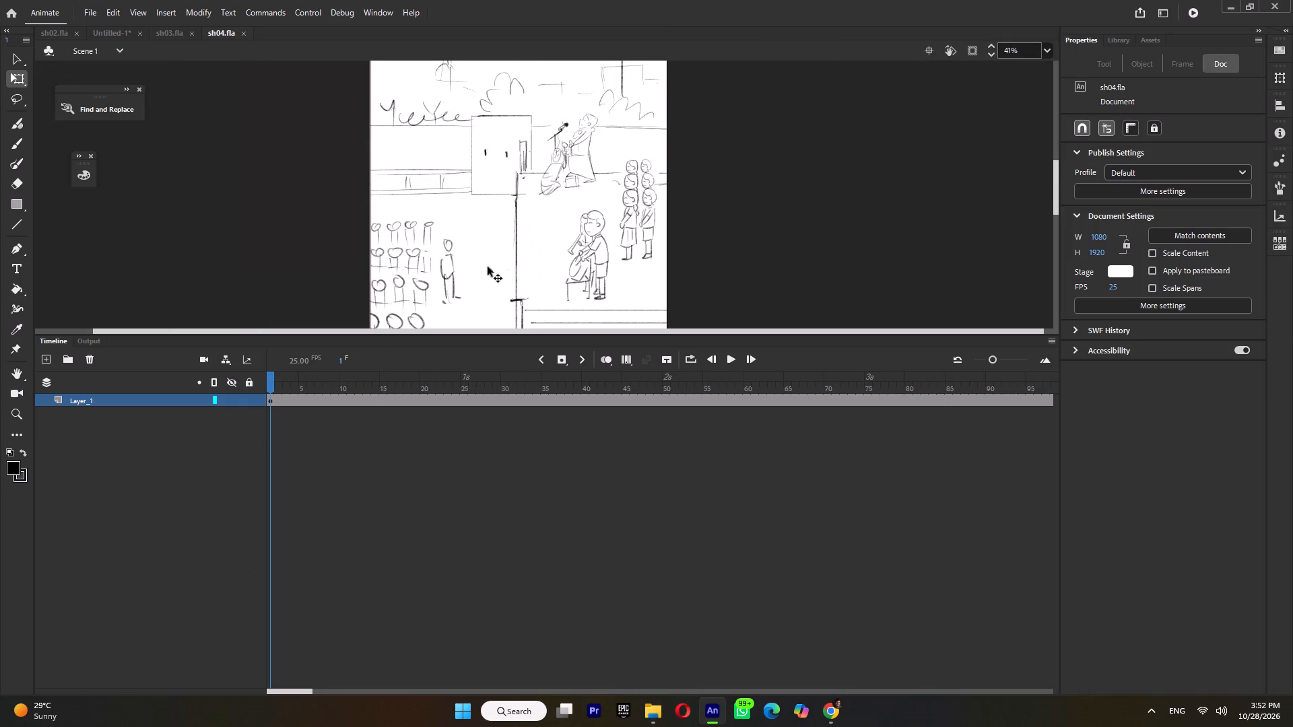
Scrub through the sh04.fla timeline to its last frame, 1080, to review the storyboard and closing artwork.
left_click_drag(288, 380, 1239, 460)
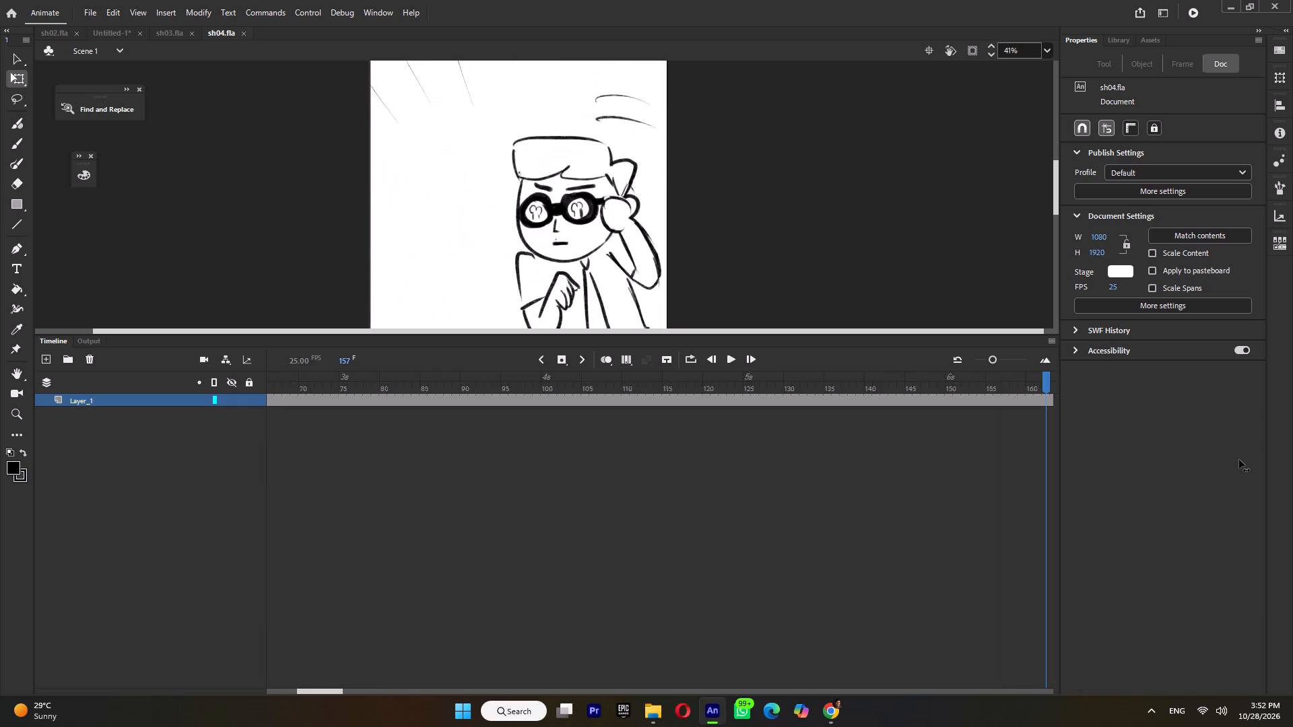
left_click_drag(1239, 460, 1150, 469)
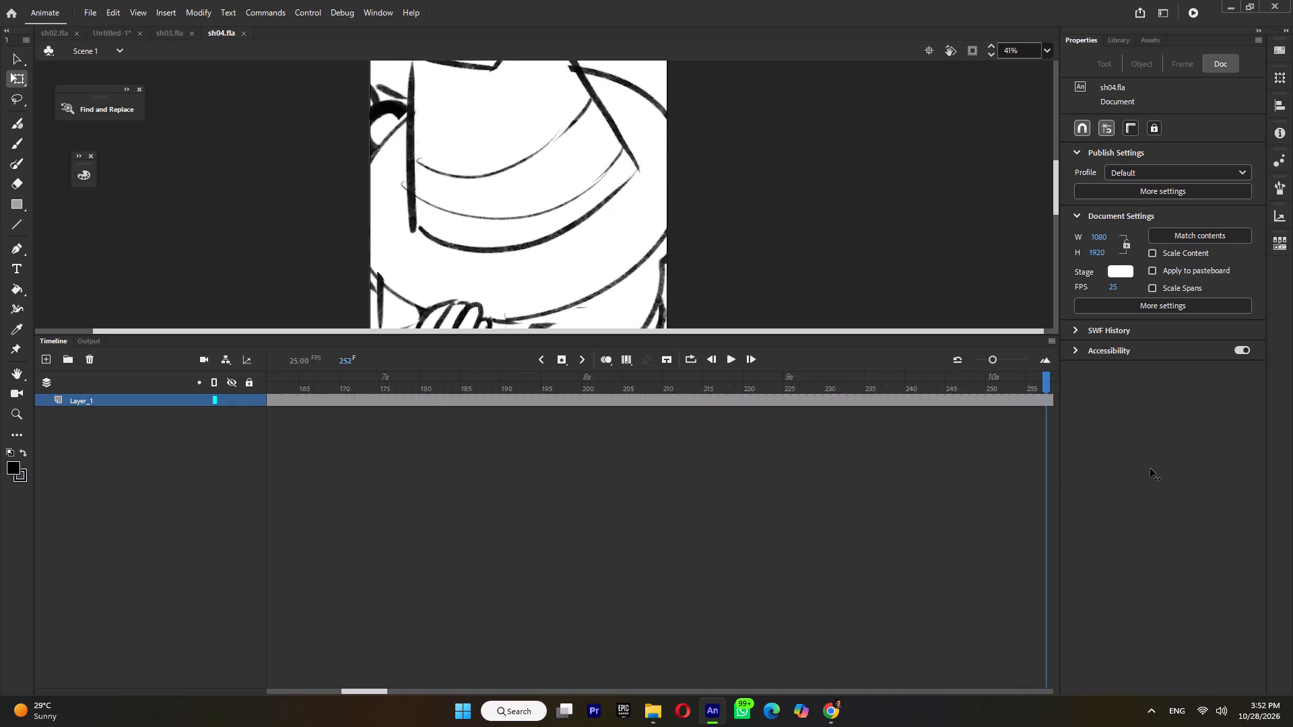
left_click_drag(1150, 469, 858, 468)
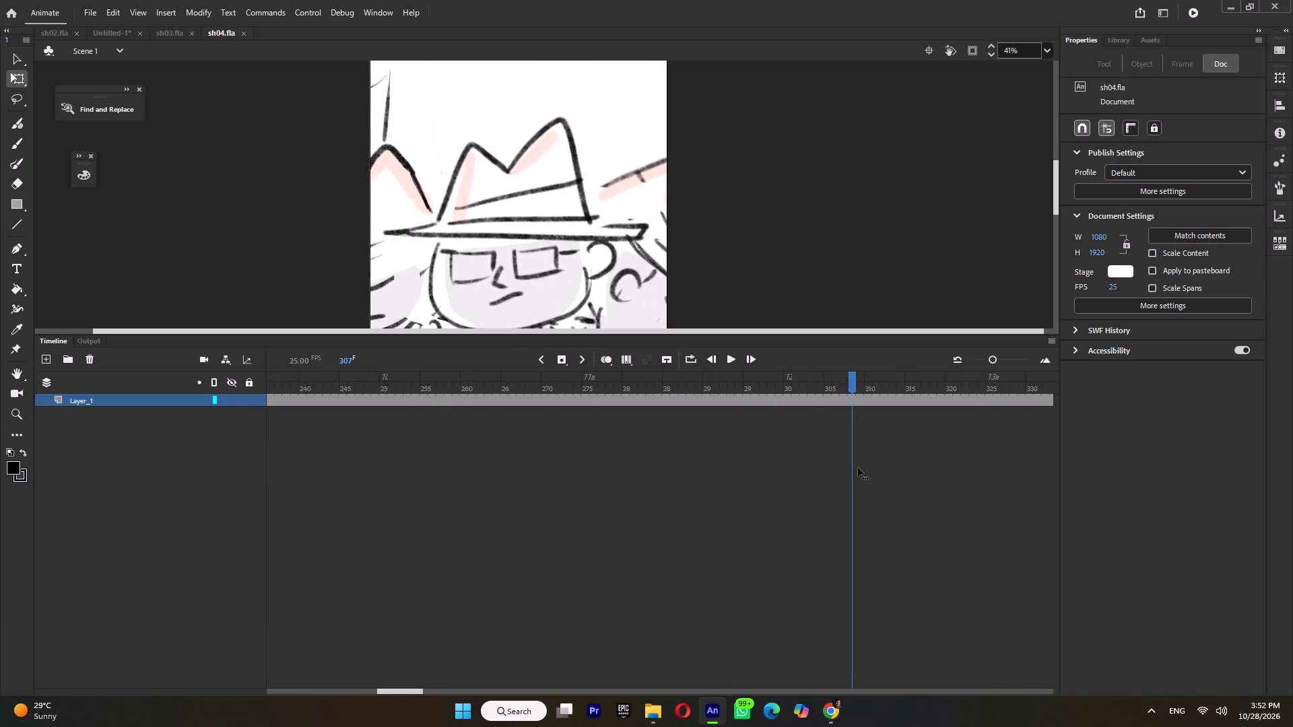
left_click_drag(858, 468, 1198, 463)
key("ctrl+s")
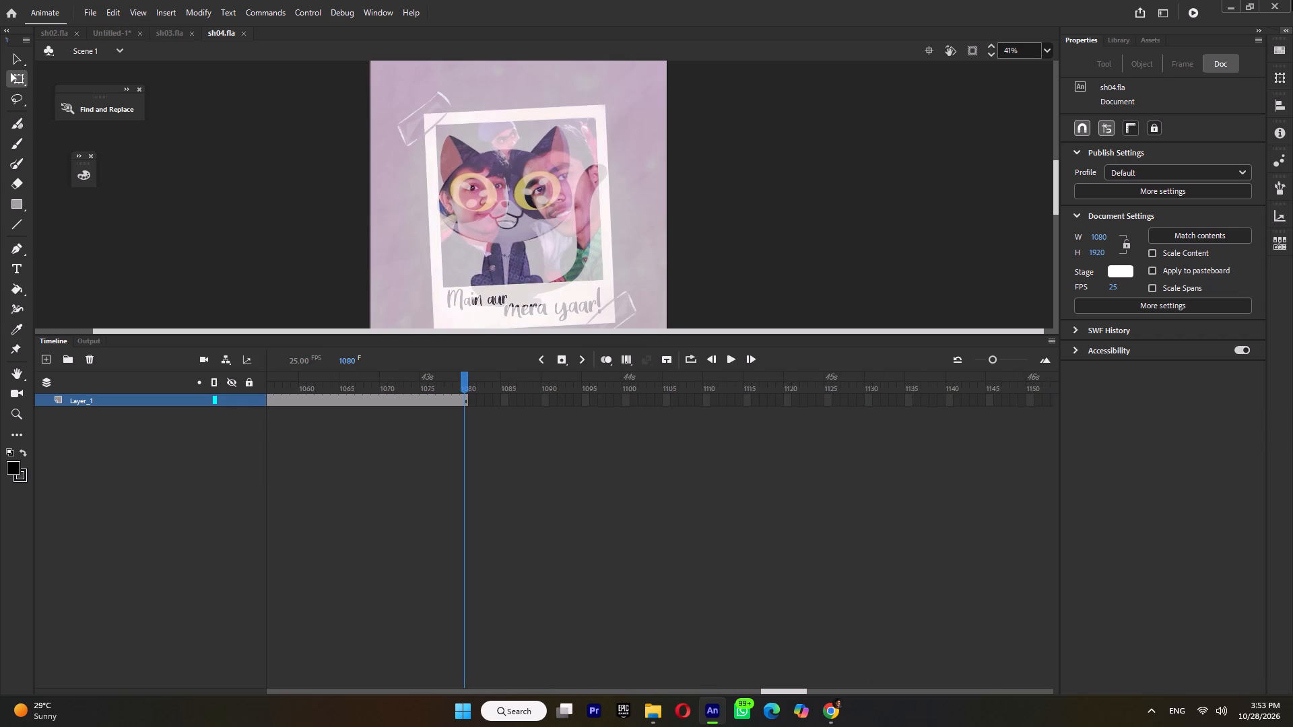